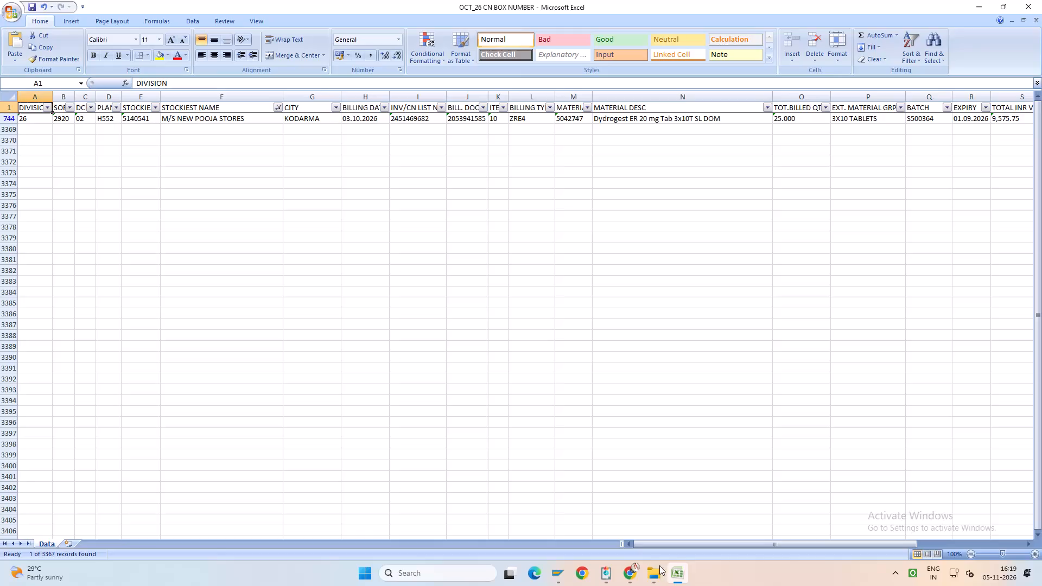
Select the CITY header cell in the filtered Data sheet.
{"action": "left_click", "coordinate": [308, 107]}
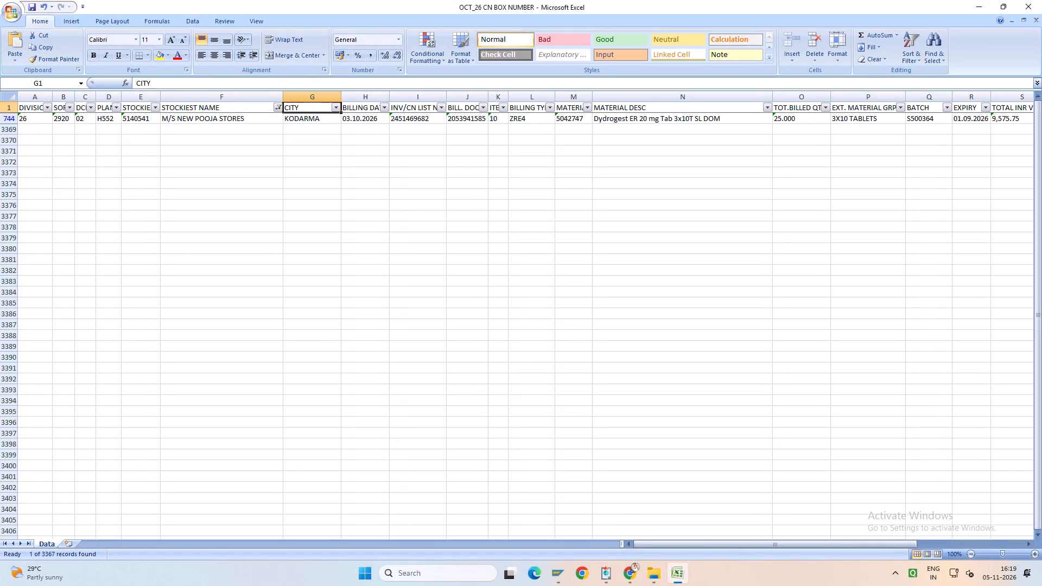
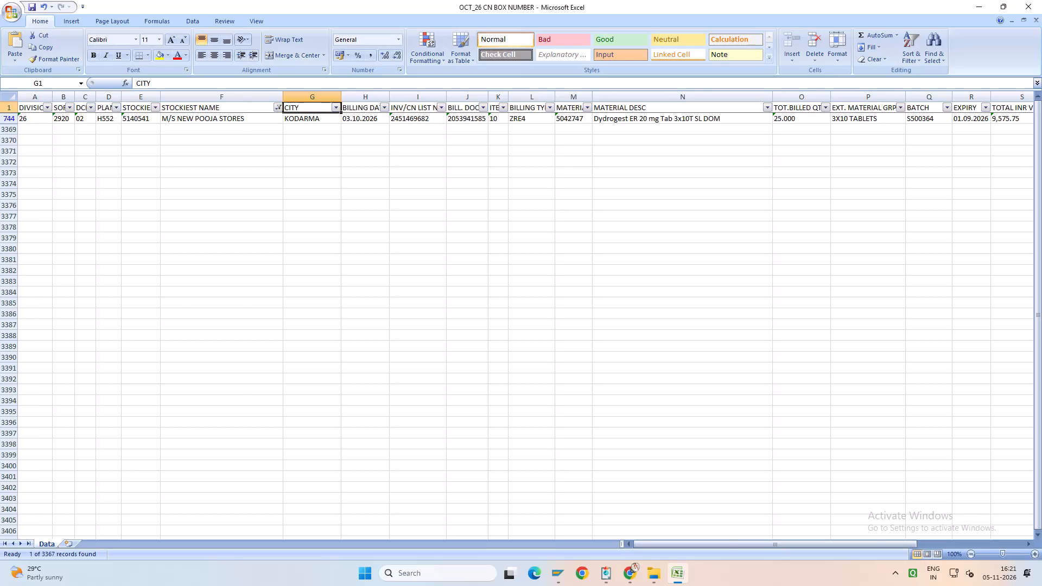
Select the BOX NO. header cell at the end of the header row and save the workbook.
{"action": "key", "text": "ctrl+Right"}
{"action": "key", "text": "ctrl+s"}
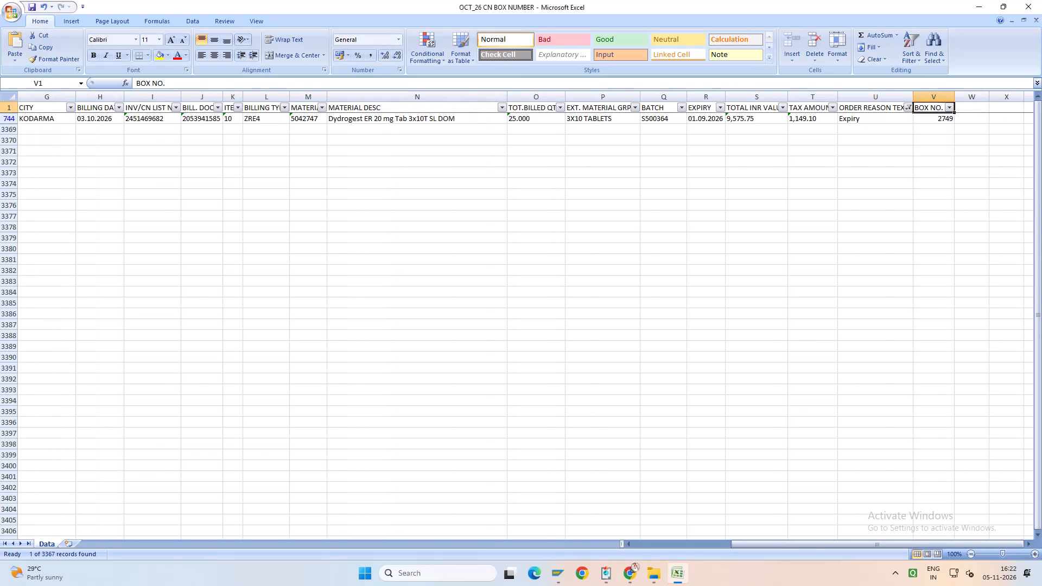
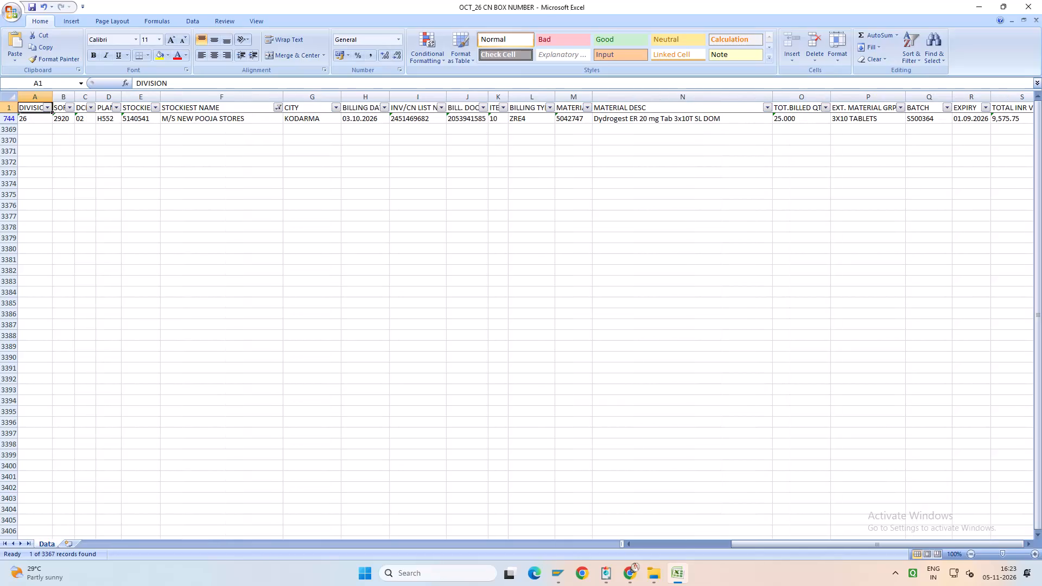
Save the OCT_26 CN BOX NUMBER workbook.
{"action": "key", "text": "ctrl+s"}
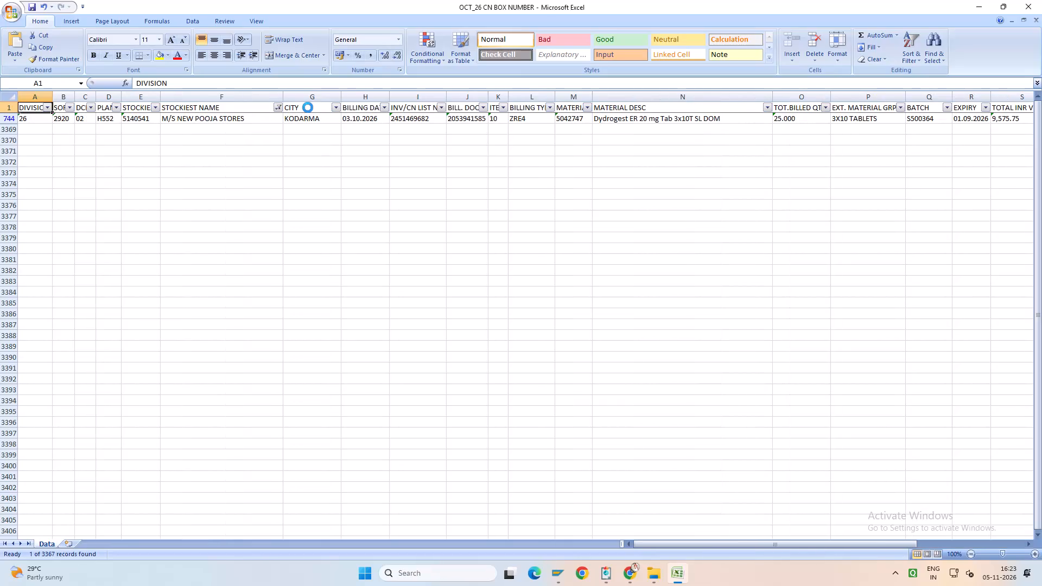
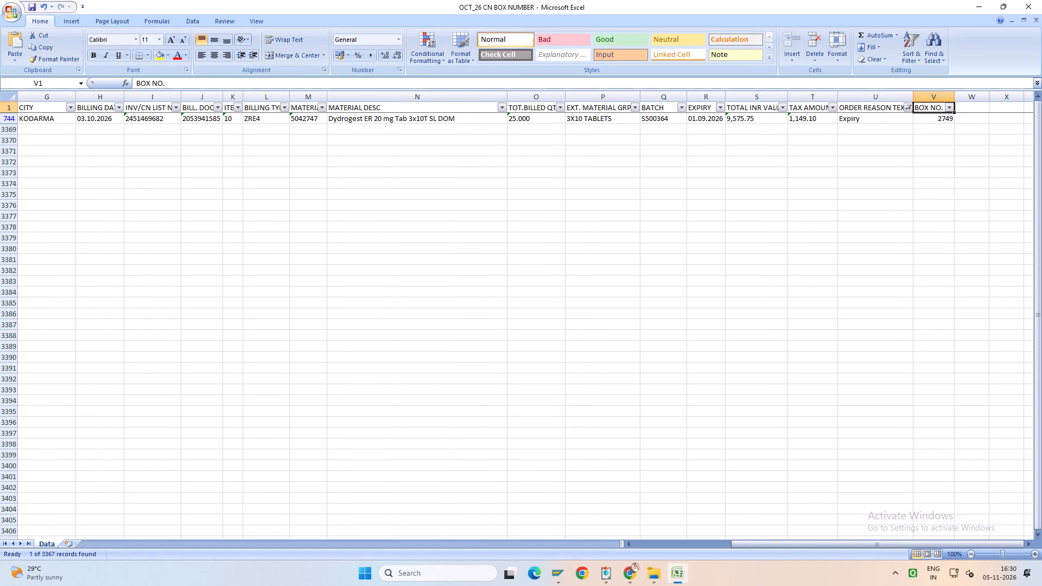
Filter the STOCKIST NAME column to show only PHARMA WORLD instead of the current stockist.
{"action": "key", "text": "ctrl+Left"}
{"action": "left_click", "coordinate": [280, 107]}
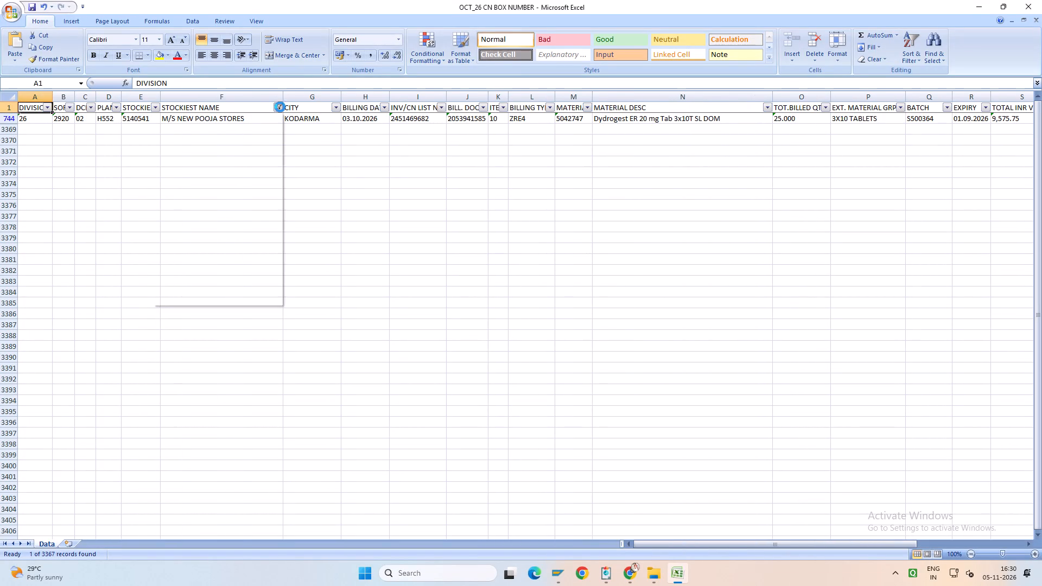
{"action": "left_click", "coordinate": [206, 190]}
{"action": "left_click", "coordinate": [209, 193]}
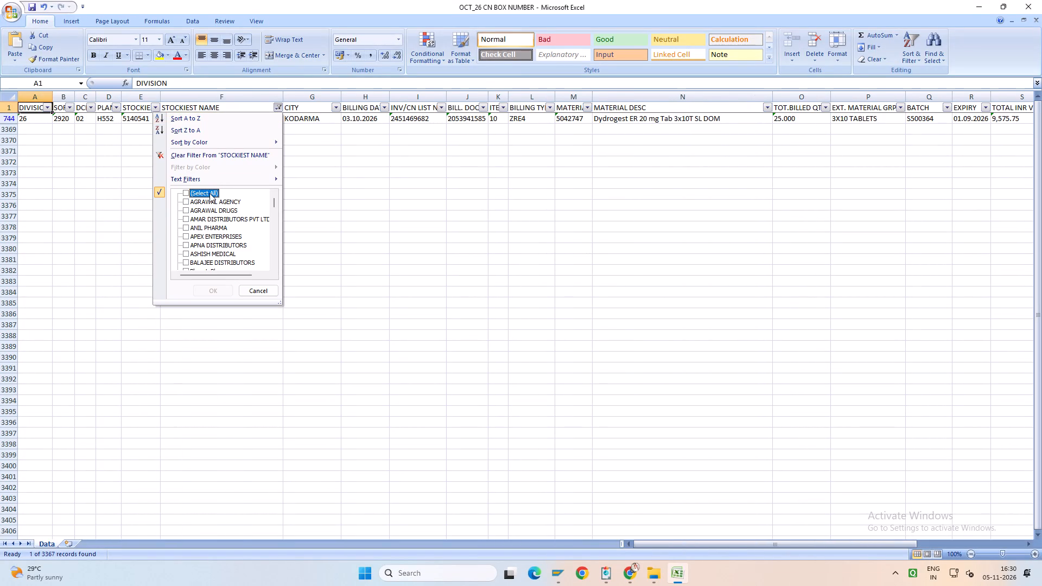
{"action": "key", "text": "p"}
{"action": "key", "text": "p"}
{"action": "key", "text": "p"}
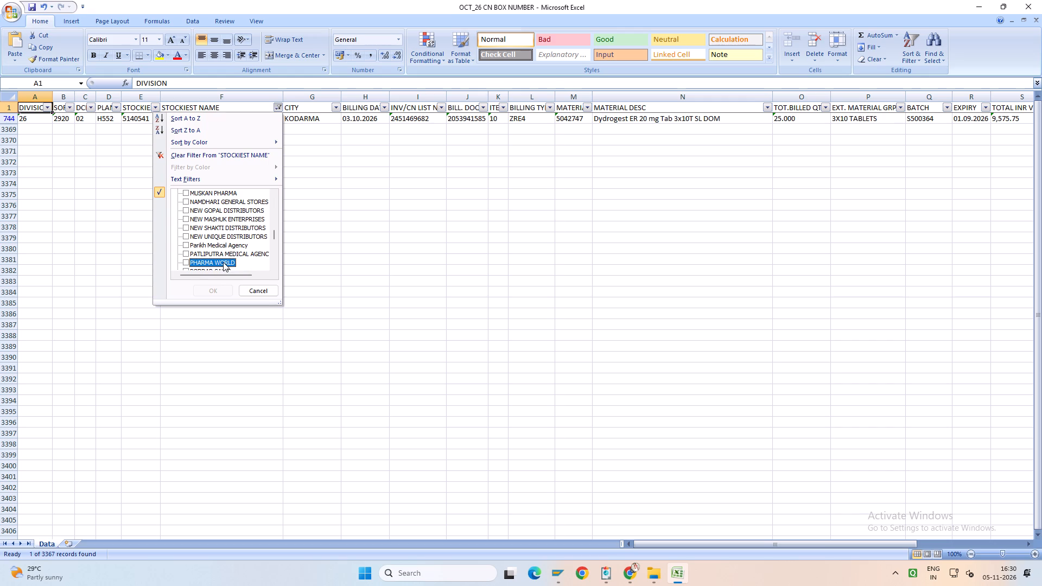
{"action": "left_click", "coordinate": [223, 262]}
{"action": "left_click", "coordinate": [220, 296]}
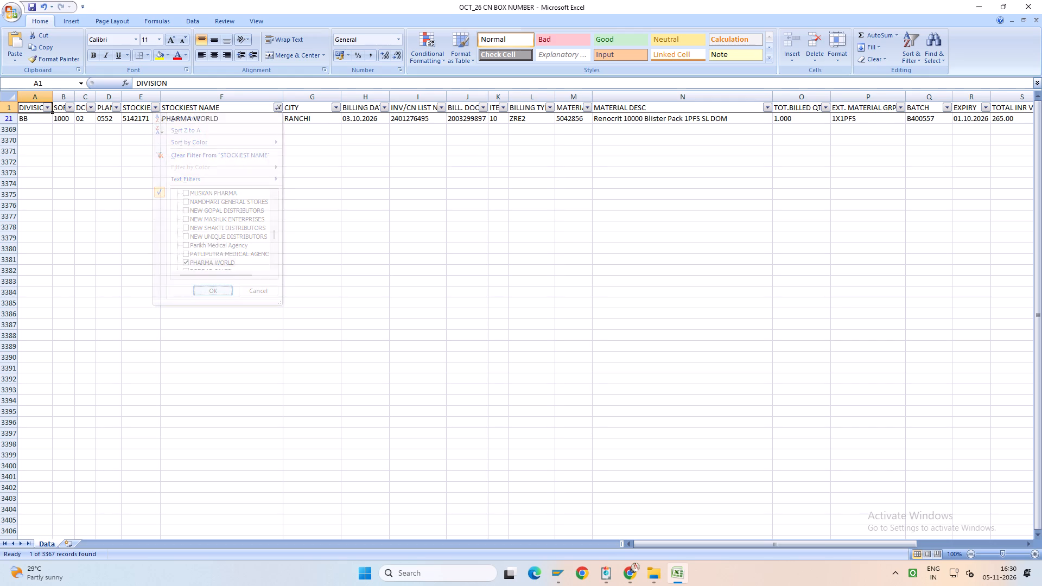
Enter 2750 as the BOX NO. for the filtered PHARMA WORLD record.
{"action": "scroll", "coordinate": [225, 296], "scroll_direction": "up", "scroll_amount": 4}
{"action": "scroll", "coordinate": [498, 163], "scroll_direction": "up", "scroll_amount": 3}
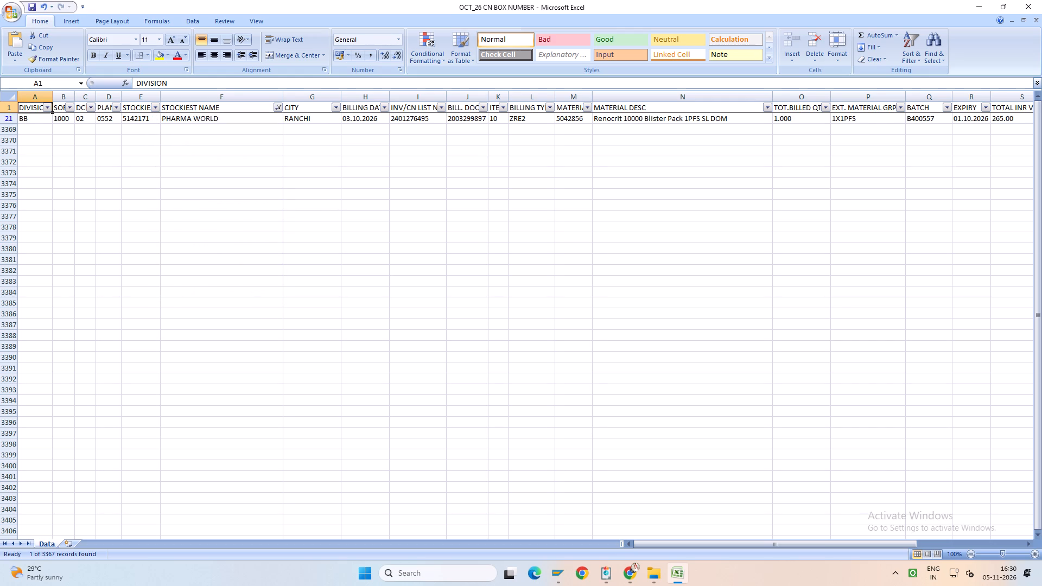
{"action": "left_click", "coordinate": [468, 118]}
{"action": "left_click", "coordinate": [473, 105]}
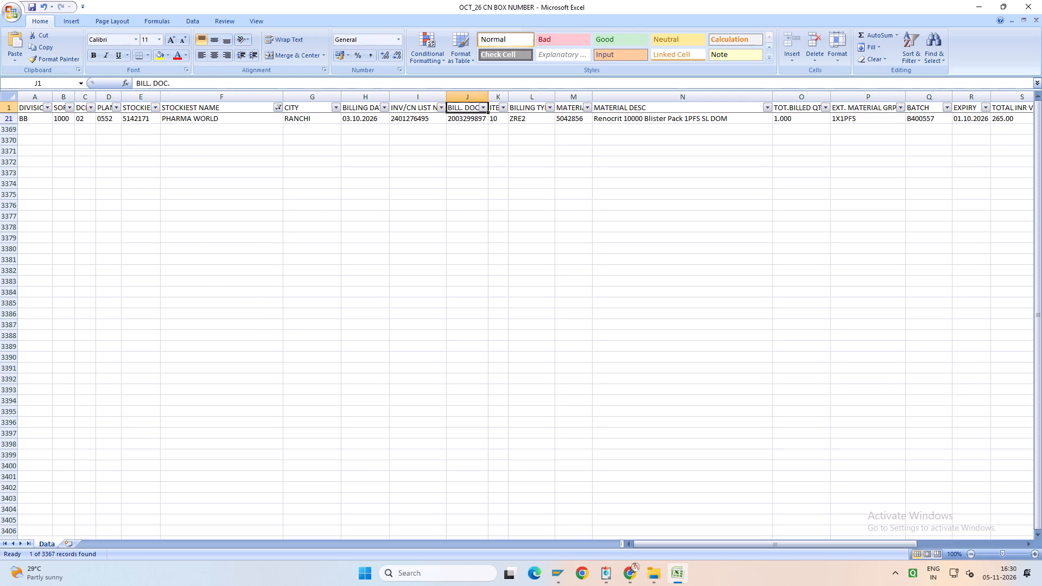
{"action": "key", "text": "ctrl+Right"}
{"action": "key", "text": "Down"}
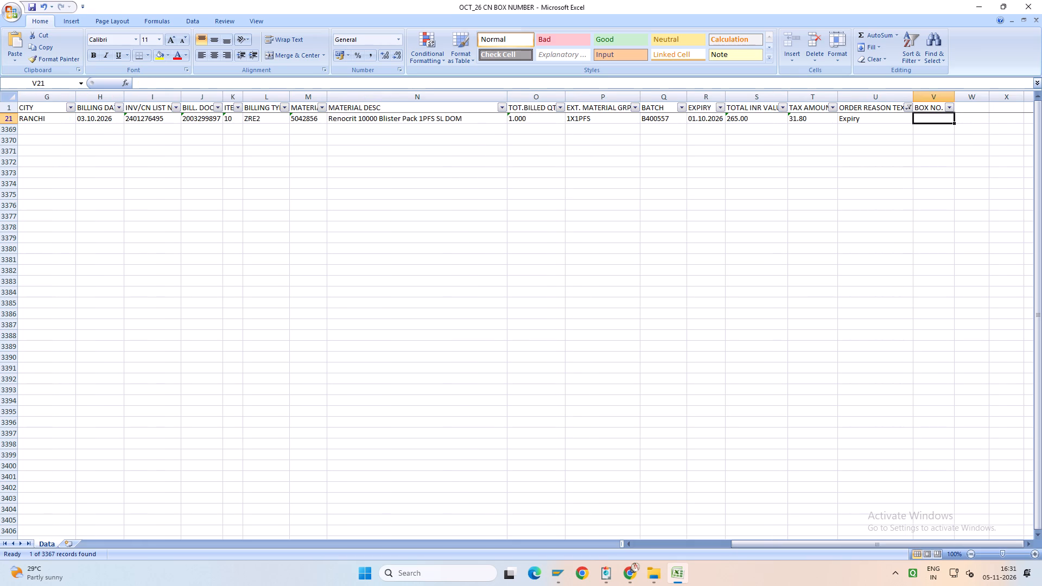
{"action": "type", "text": "2750"}
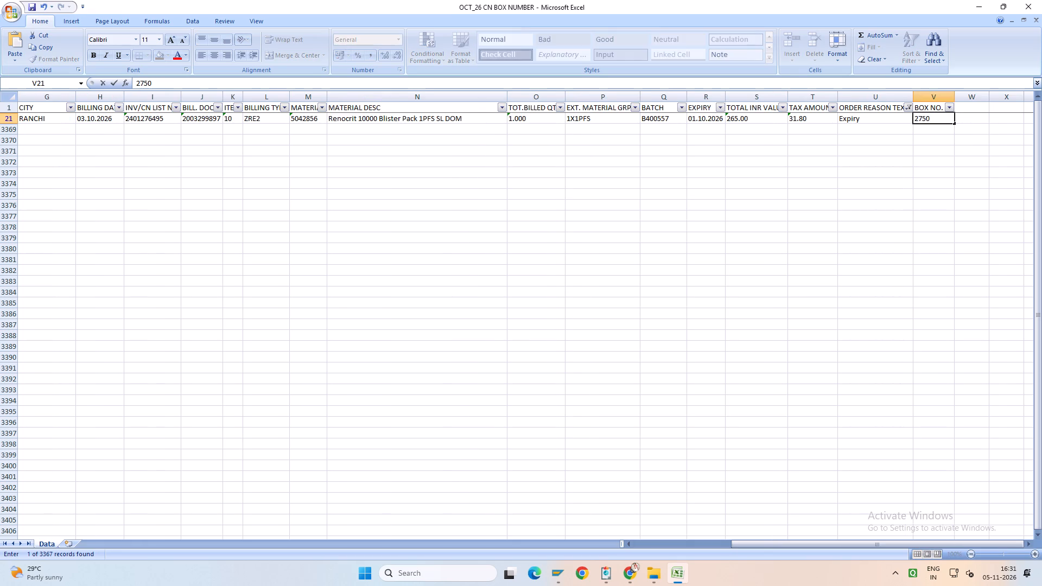
Save the OCT_26 CN BOX NUMBER workbook and return to the first header cell, DIVISION.
{"action": "key", "text": "ctrl+s"}
{"action": "key", "text": "ctrl+s"}
{"action": "key", "text": "ctrl+s"}
{"action": "key", "text": "ctrl+s"}
{"action": "key", "text": "ctrl+s"}
{"action": "key", "text": "ctrl+s"}
{"action": "key", "text": "ctrl+s"}
{"action": "key", "text": "ctrl+Up"}
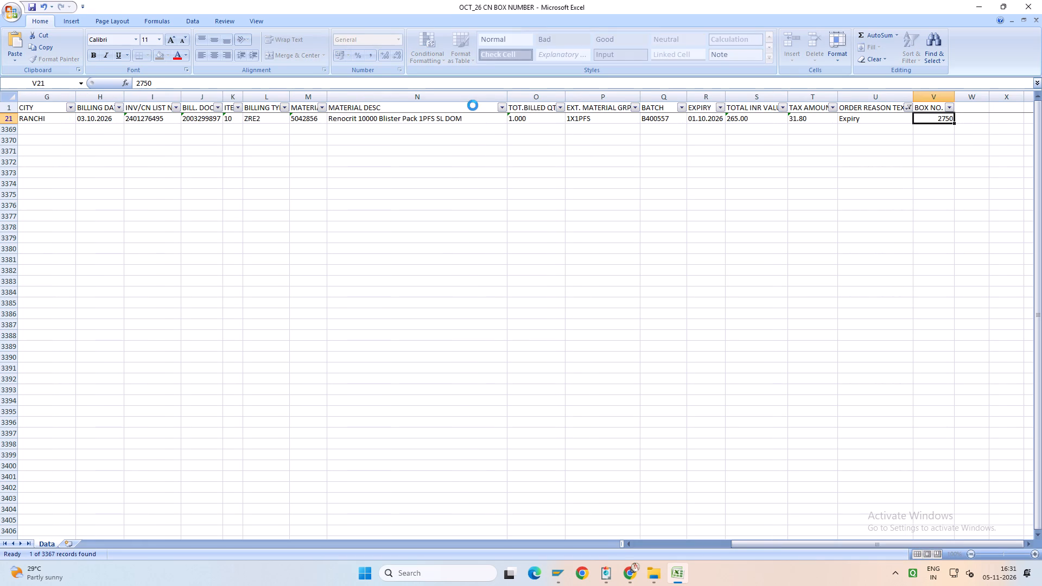
{"action": "key", "text": "ctrl+Left"}
{"action": "key", "text": "ctrl+s"}
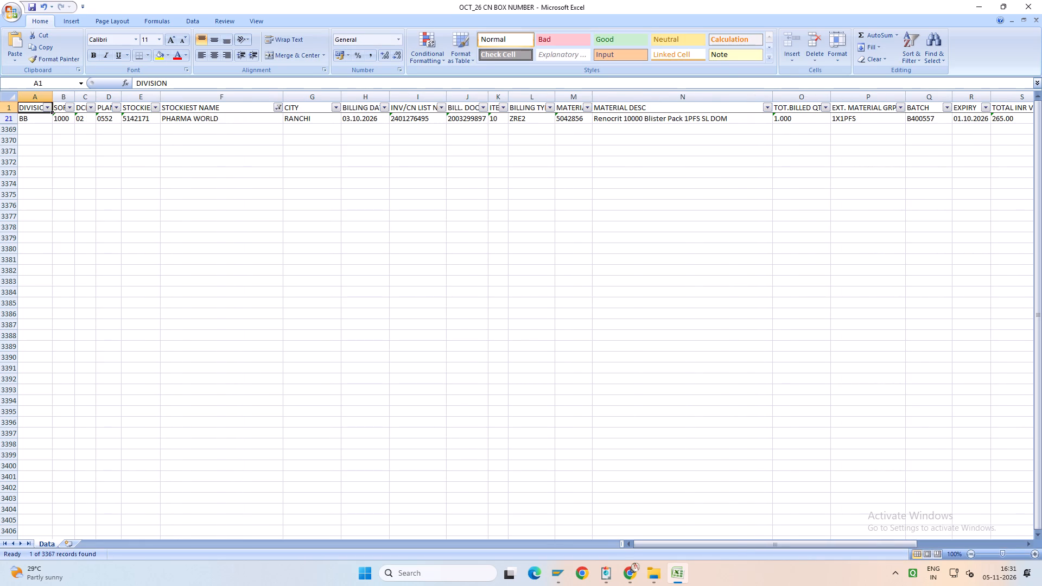
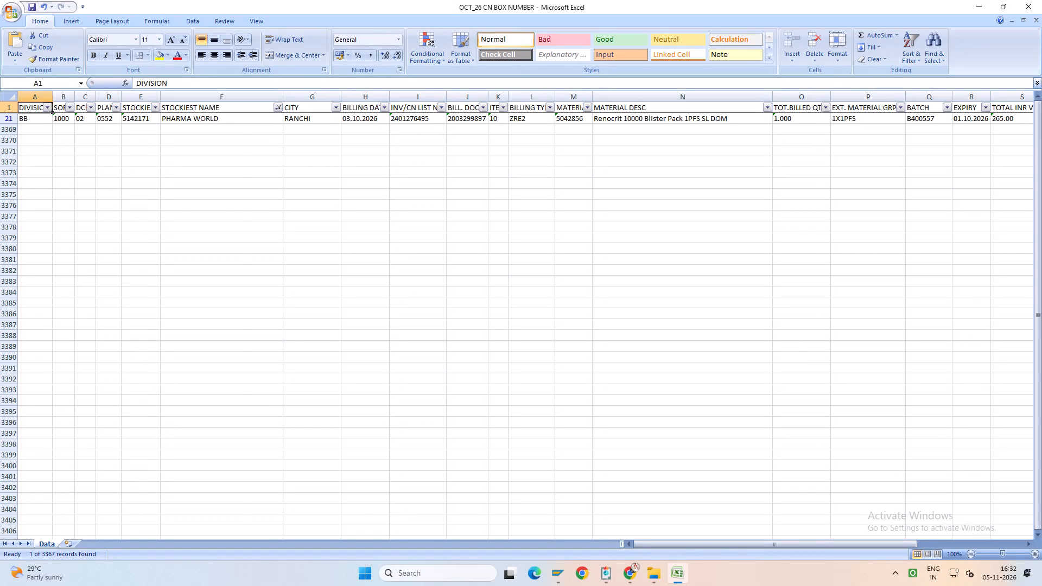
Go to the BOX NO. header cell at the end of the header row and save the OCT_26 CN BOX NUMBER workbook.
{"action": "left_click", "coordinate": [231, 105]}
{"action": "key", "text": "ctrl+a"}
{"action": "key", "text": "ctrl+Right"}
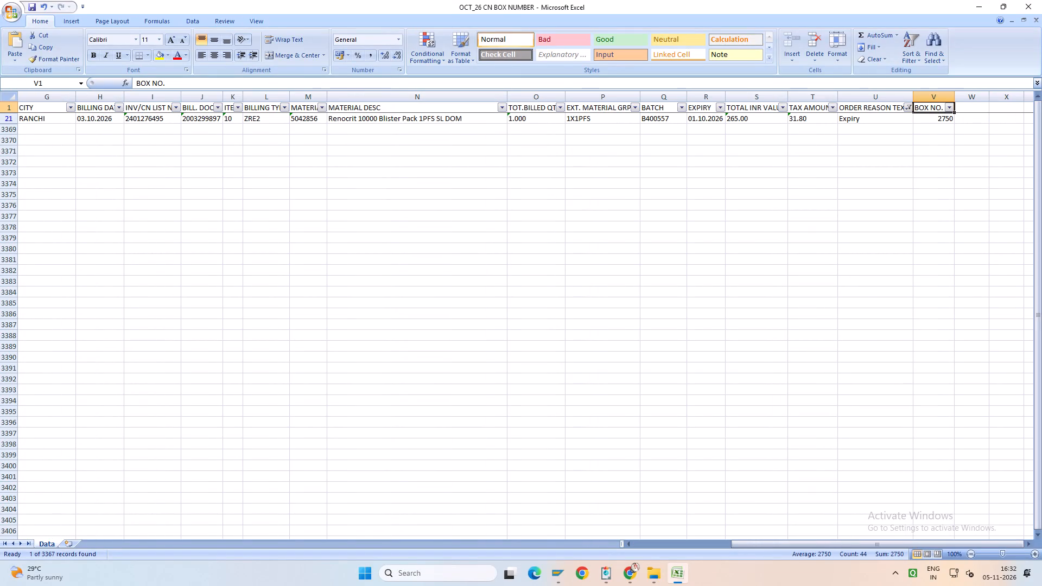
{"action": "key", "text": "ctrl+s"}
{"action": "key", "text": "ctrl+s"}
{"action": "key", "text": "ctrl+s"}
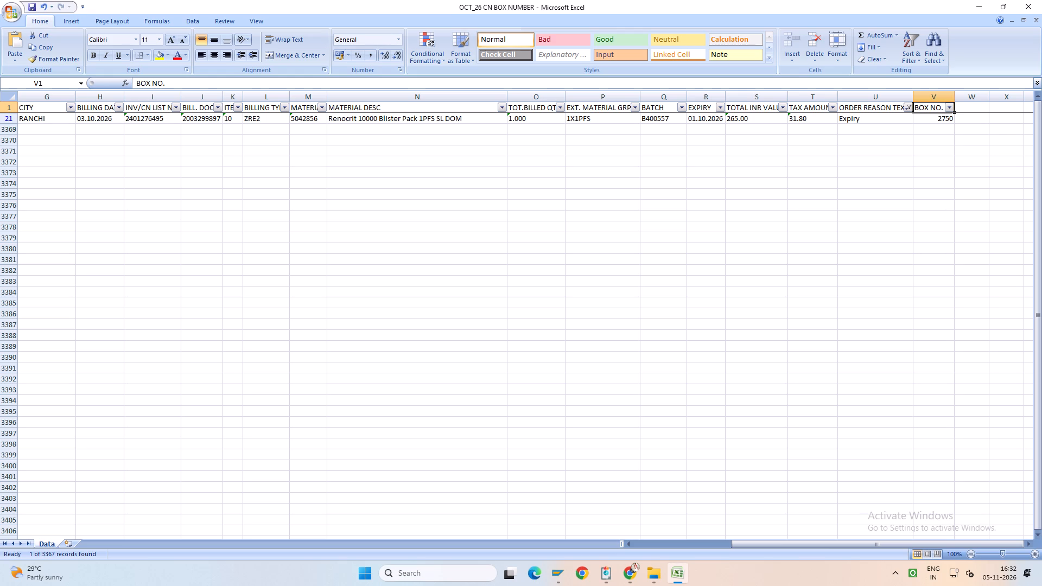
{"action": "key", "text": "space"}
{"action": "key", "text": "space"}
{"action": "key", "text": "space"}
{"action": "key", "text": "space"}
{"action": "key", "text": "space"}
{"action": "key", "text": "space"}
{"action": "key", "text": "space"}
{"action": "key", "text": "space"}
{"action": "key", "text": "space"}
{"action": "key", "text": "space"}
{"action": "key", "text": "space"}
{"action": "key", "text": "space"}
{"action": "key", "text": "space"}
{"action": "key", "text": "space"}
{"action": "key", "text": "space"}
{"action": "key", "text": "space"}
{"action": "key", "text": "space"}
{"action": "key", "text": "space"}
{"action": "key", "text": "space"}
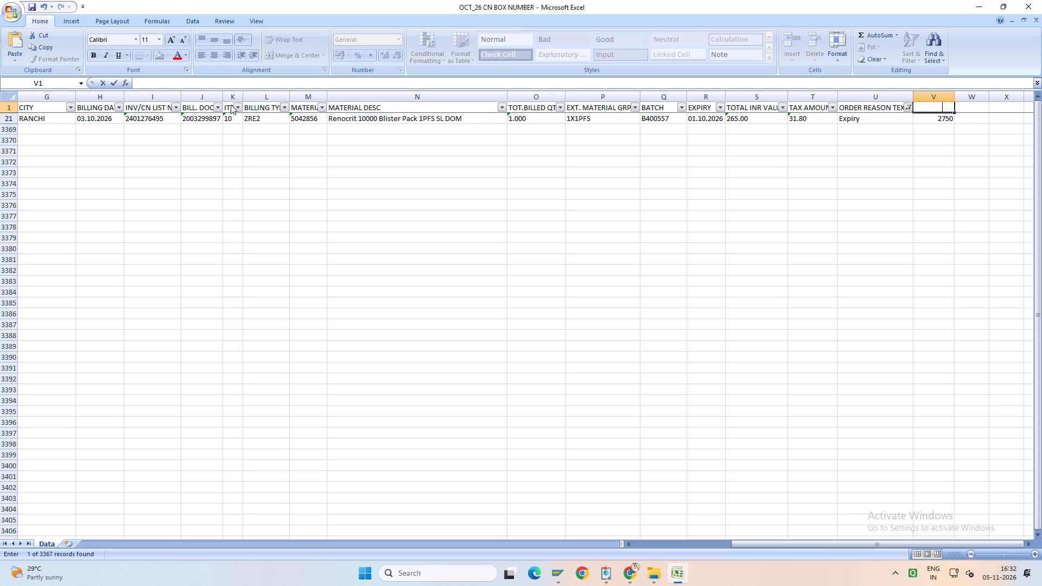
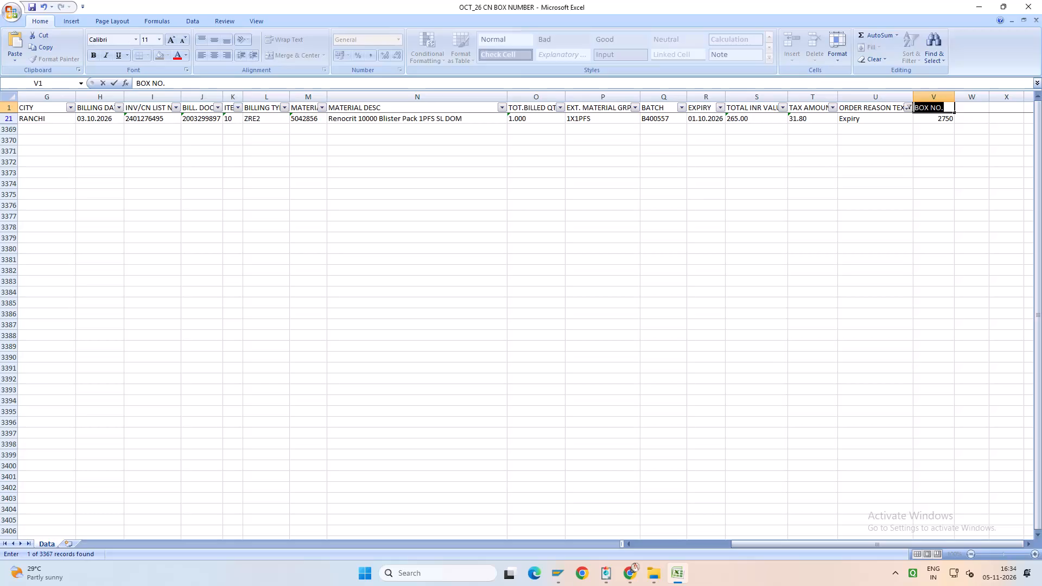
Finish editing the BOX NO. header cell and save the workbook.
{"action": "key", "text": "Down"}
{"action": "key", "text": "Up"}
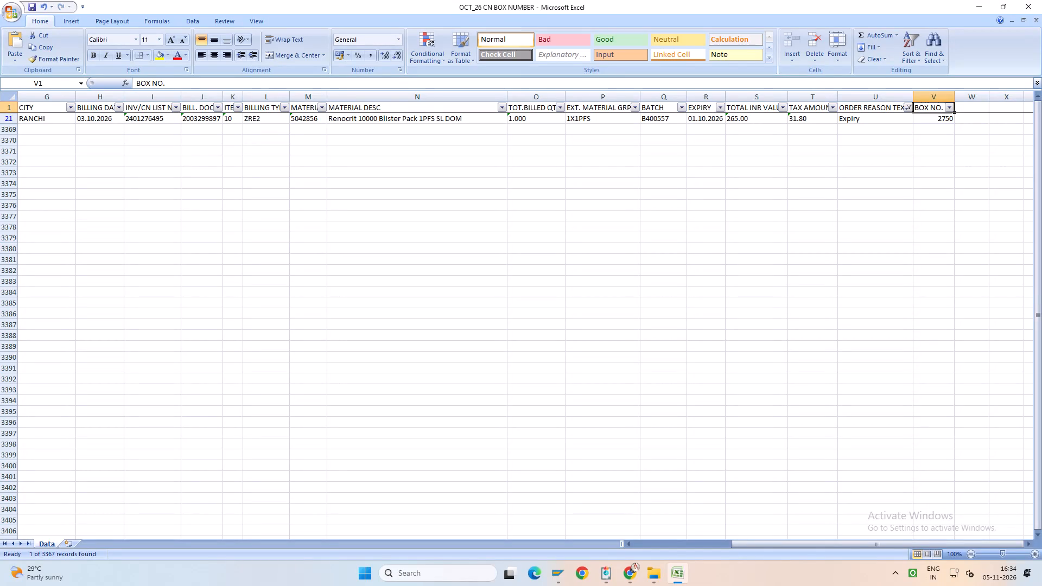
{"action": "key", "text": "ctrl+s"}
{"action": "key", "text": "ctrl+s"}
Change the STOCKIEST NAME filter to show only KRISHNA BIOTECH.
{"action": "key", "text": "Left"}
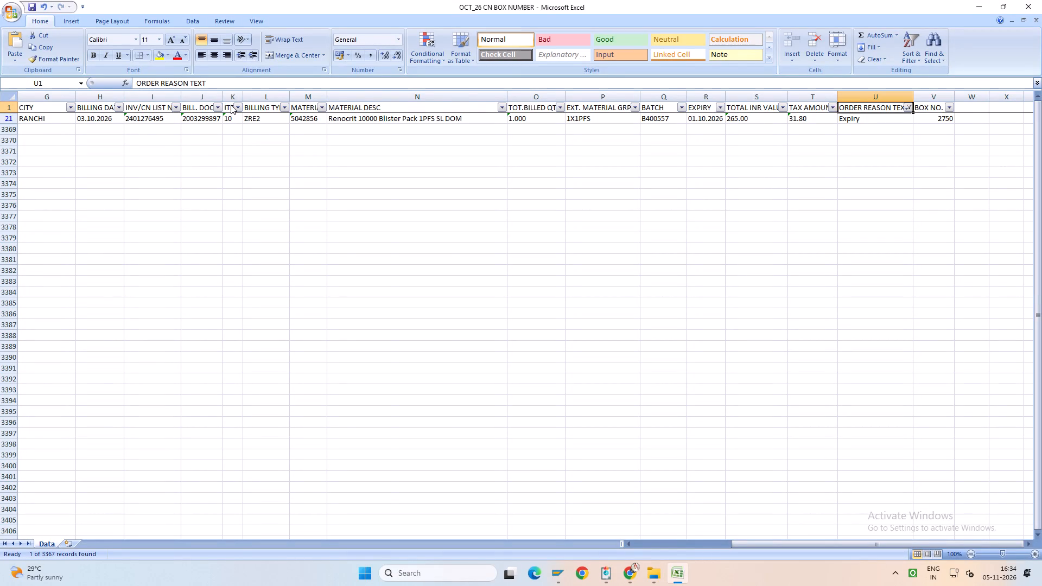
{"action": "key", "text": "ctrl+Left"}
{"action": "left_click", "coordinate": [278, 108]}
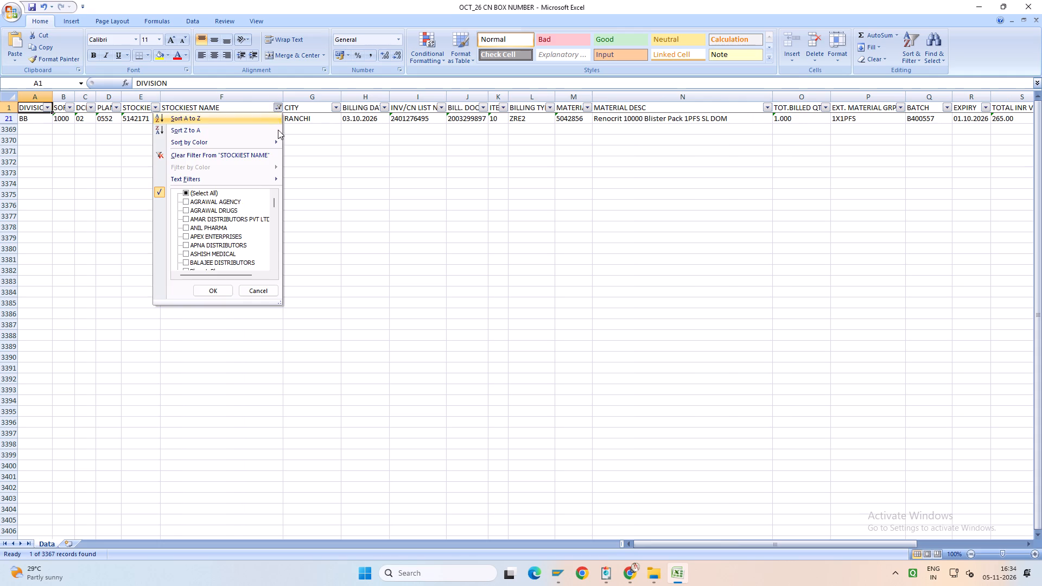
{"action": "left_click", "coordinate": [208, 196]}
{"action": "left_click", "coordinate": [216, 196]}
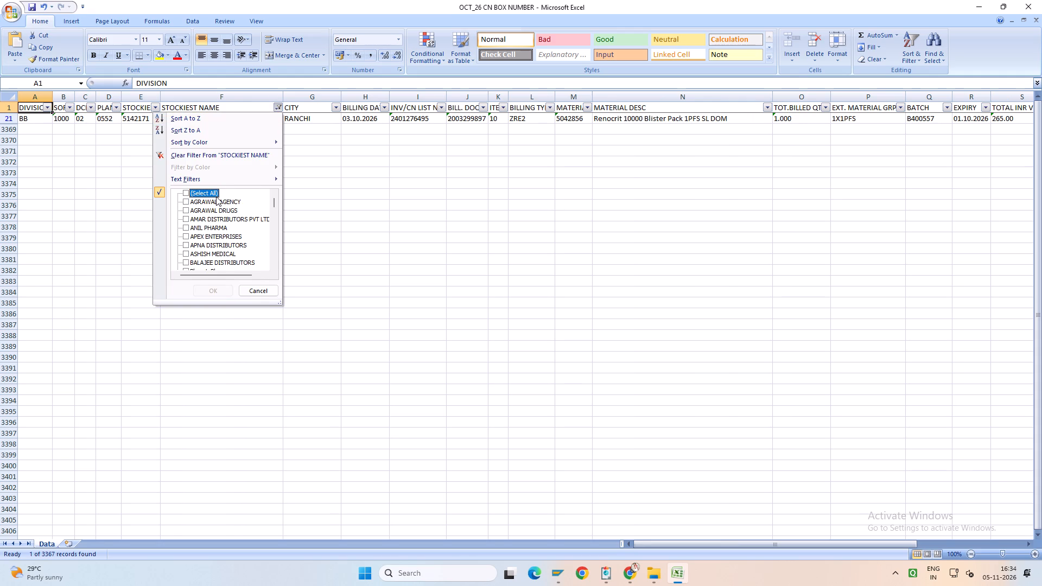
{"action": "key", "text": "k"}
{"action": "key", "text": "k"}
{"action": "key", "text": "k"}
{"action": "key", "text": "k"}
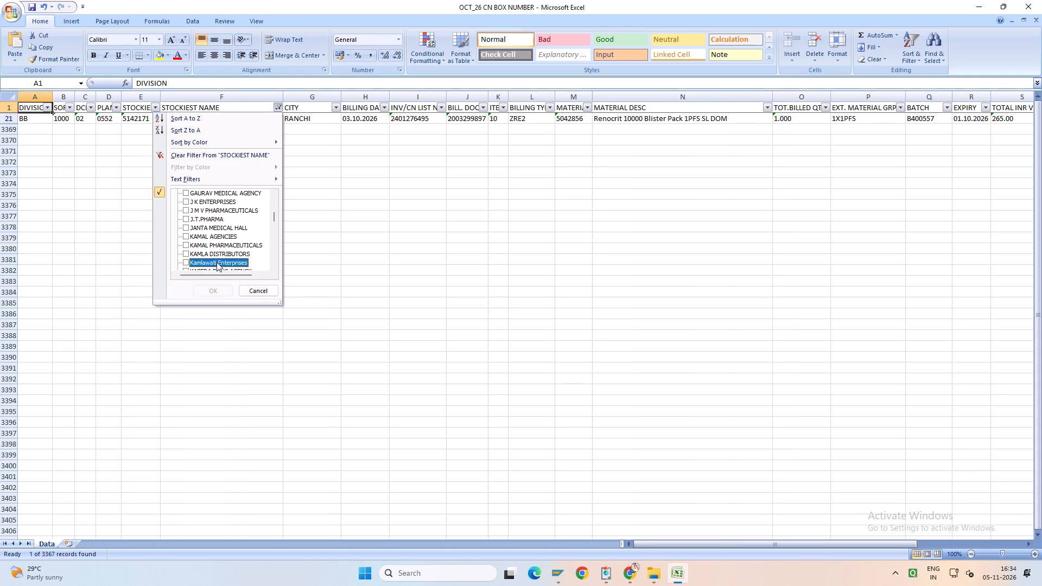
{"action": "type", "text": "KK"}
{"action": "key", "text": "k"}
{"action": "left_click", "coordinate": [216, 263]}
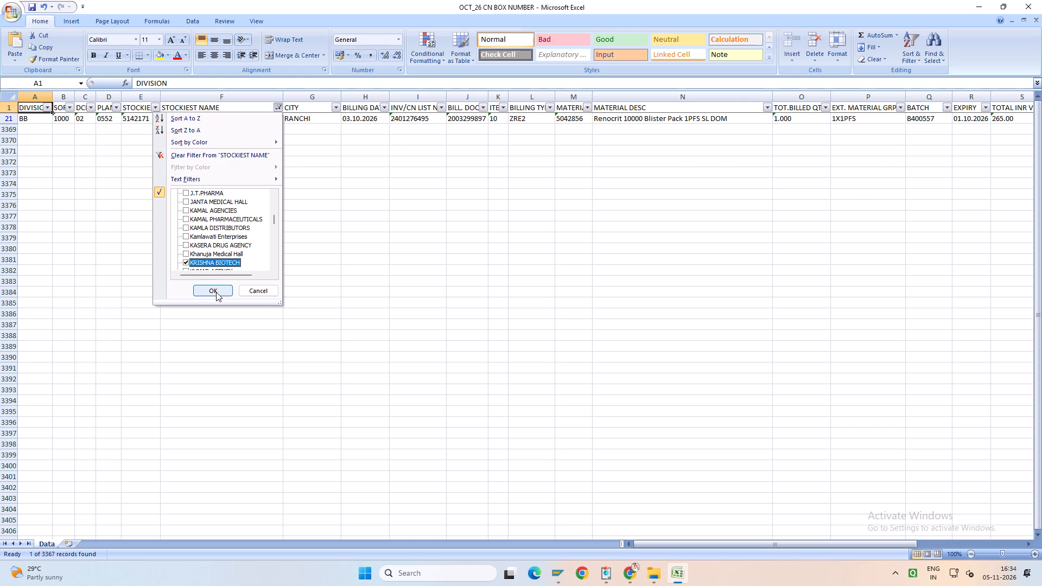
{"action": "left_click", "coordinate": [216, 292]}
{"action": "scroll", "coordinate": [242, 291], "scroll_direction": "up", "scroll_amount": 4}
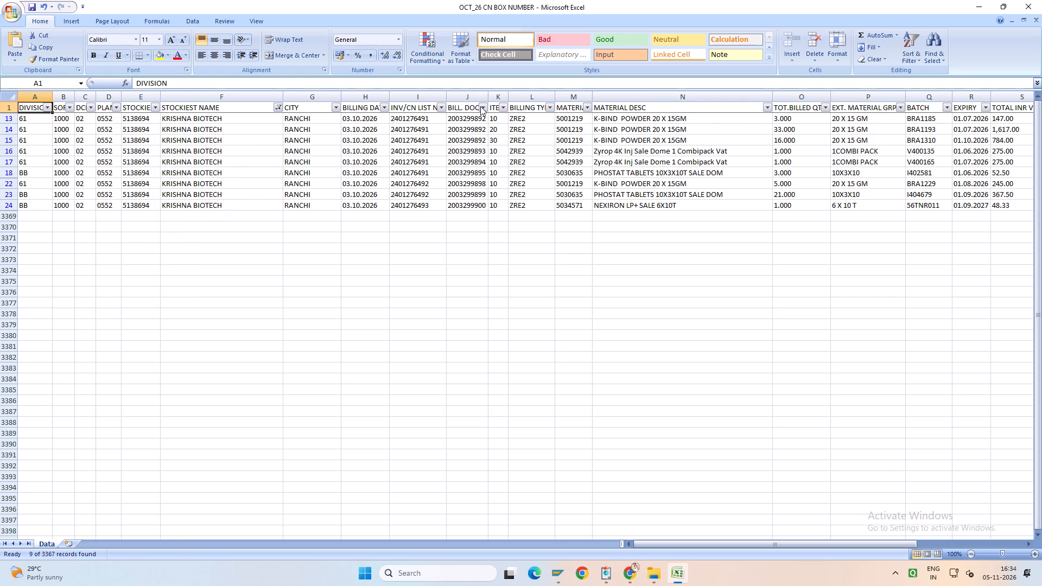
{"action": "left_click", "coordinate": [480, 106]}
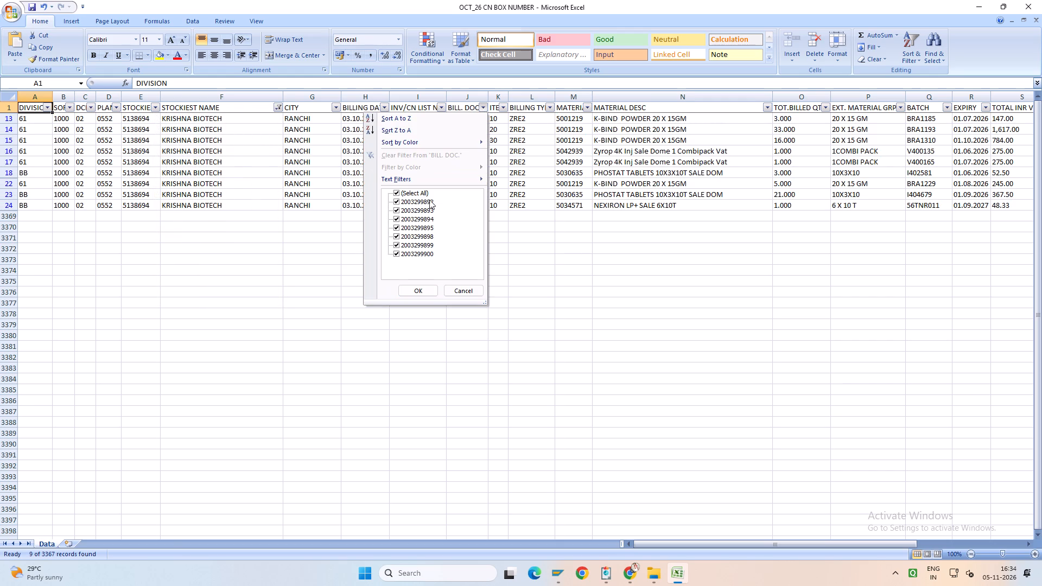
{"action": "left_click", "coordinate": [420, 193]}
{"action": "left_click", "coordinate": [427, 238]}
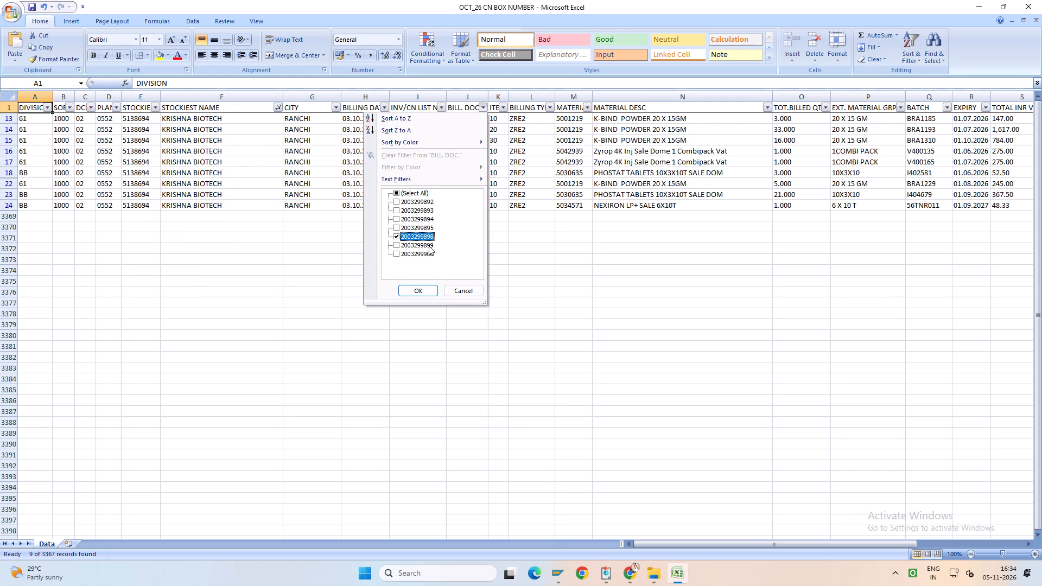
{"action": "left_click", "coordinate": [429, 246]}
{"action": "left_click", "coordinate": [430, 254]}
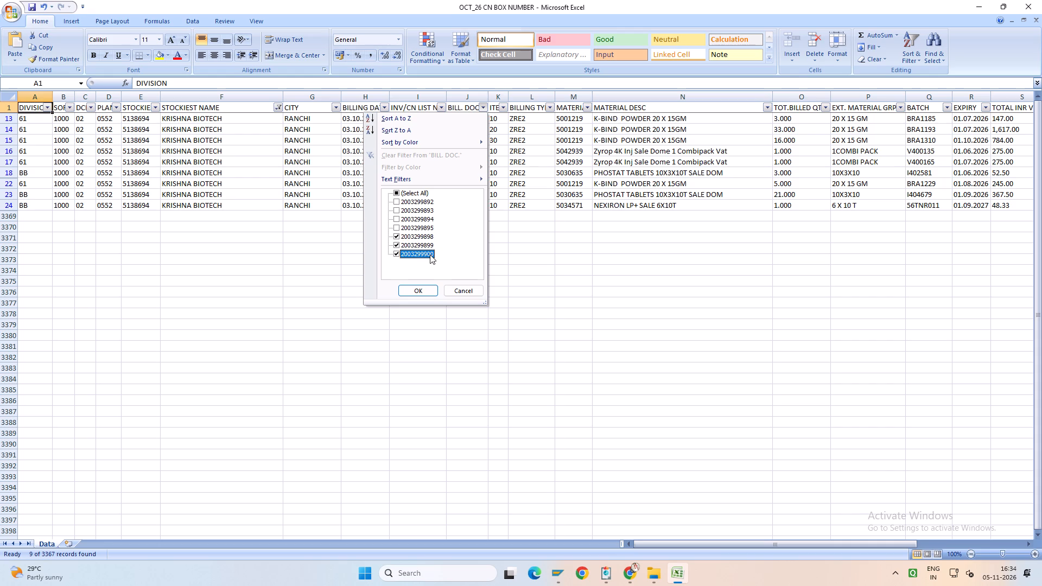
{"action": "left_click", "coordinate": [430, 291]}
{"action": "scroll", "coordinate": [430, 291], "scroll_direction": "up", "scroll_amount": 4}
Enter box number 2751 in the BOX NO. column for all three filtered KRISHNA BIOTECH rows.
{"action": "left_click", "coordinate": [644, 109]}
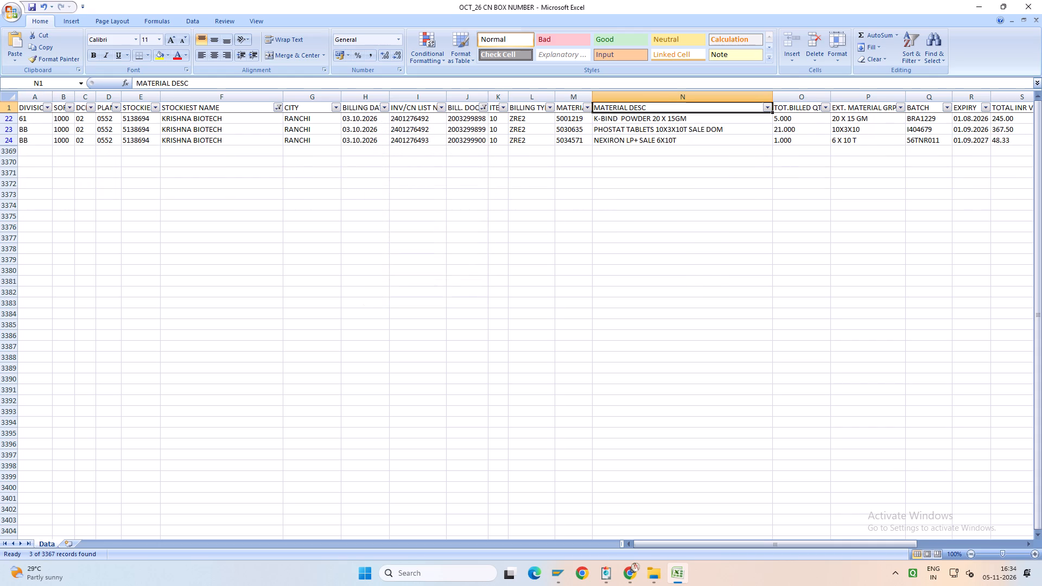
{"action": "key", "text": "Down"}
{"action": "key", "text": "ctrl+shift+Down"}
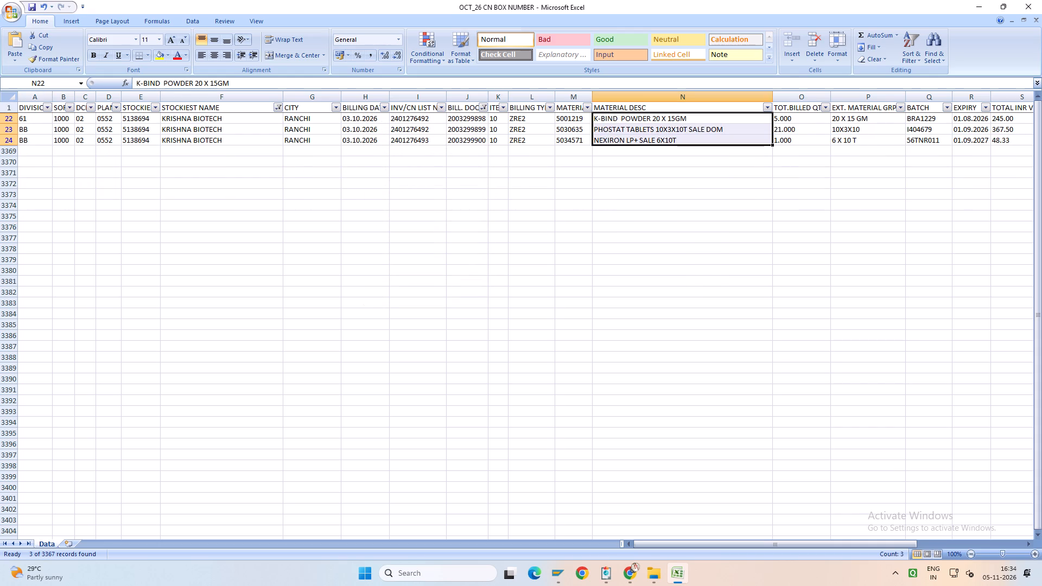
{"action": "key", "text": "Up"}
{"action": "key", "text": "ctrl+Right"}
{"action": "key", "text": "Down"}
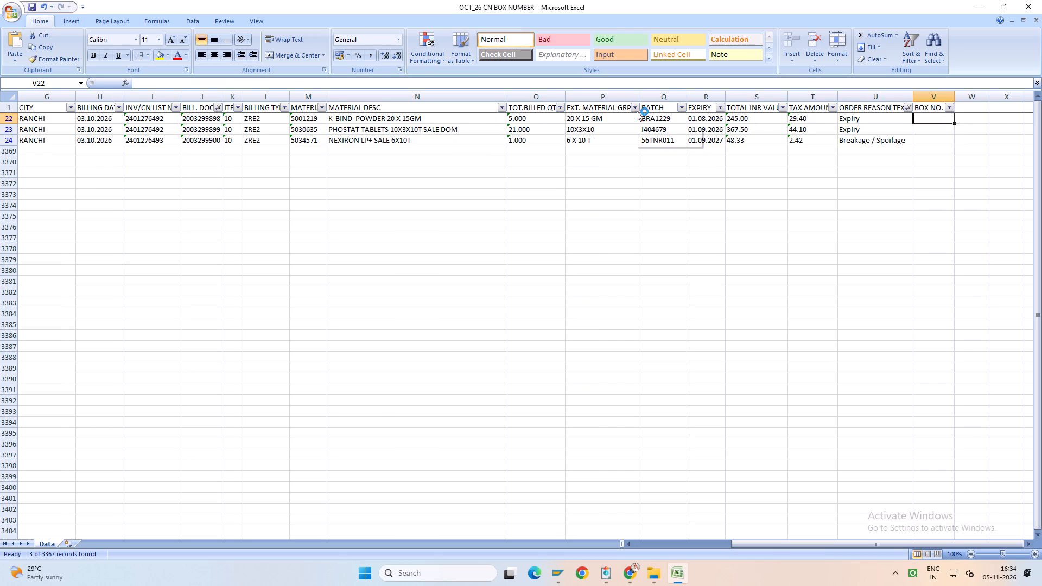
{"action": "type", "text": "2751"}
{"action": "key", "text": "Up"}
{"action": "key", "text": "Down"}
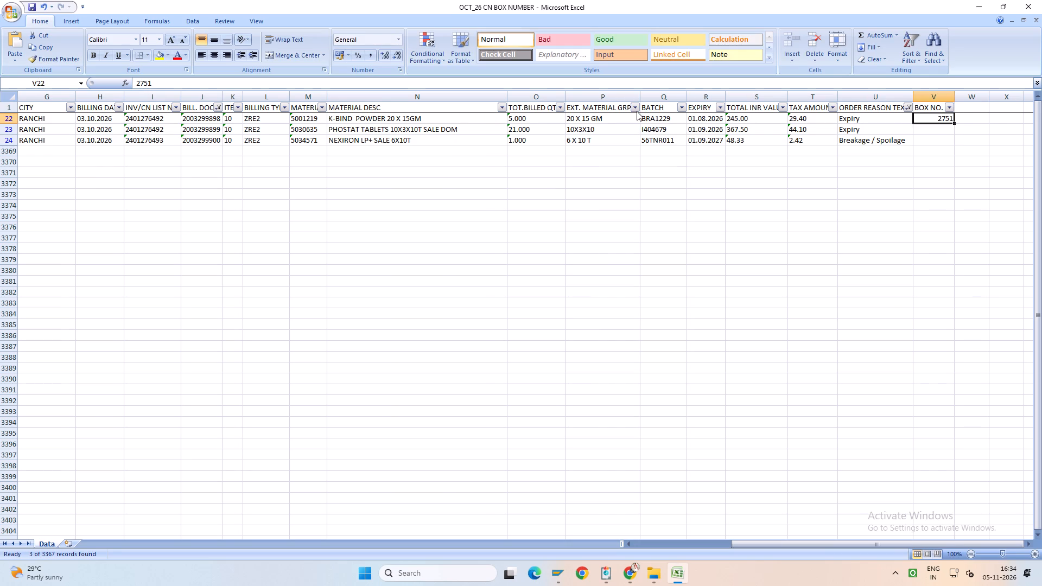
{"action": "key", "text": "shift+Down"}
{"action": "key", "text": "shift+Down"}
{"action": "key", "text": "ctrl+d"}
Save the workbook and return to the DIVISION cell at the start of the header row.
{"action": "key", "text": "ctrl+s"}
{"action": "key", "text": "ctrl+s"}
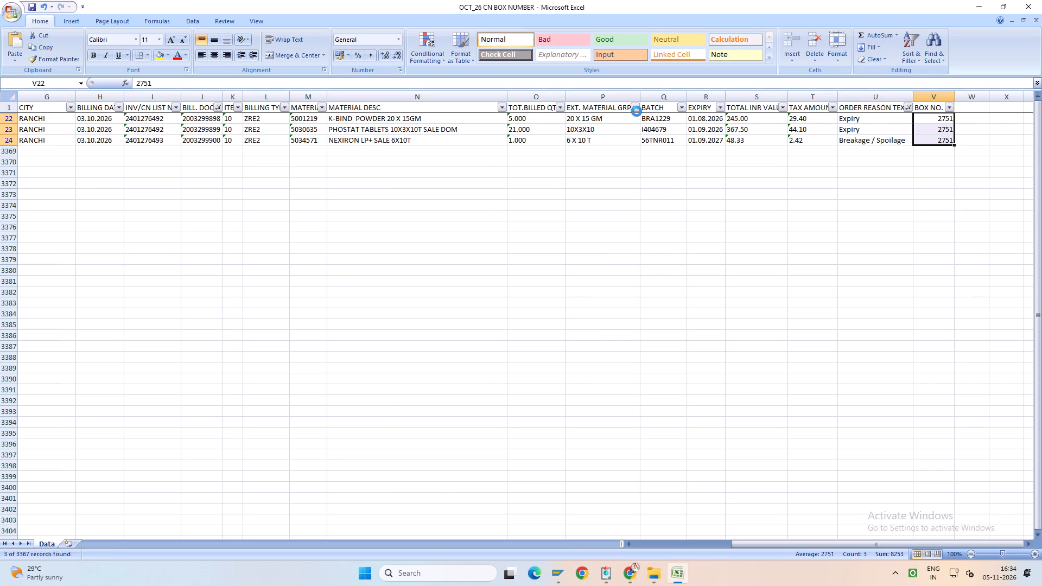
{"action": "key", "text": "ctrl+s"}
{"action": "key", "text": "ctrl+s"}
{"action": "key", "text": "ctrl+s"}
{"action": "key", "text": "ctrl+s"}
{"action": "key", "text": "ctrl+s"}
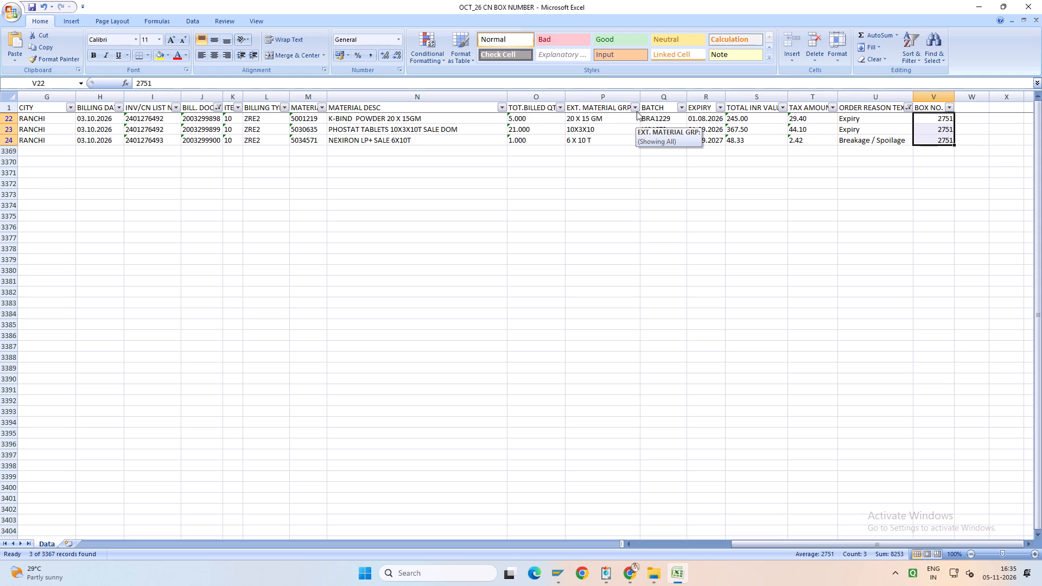
{"action": "key", "text": "Up"}
{"action": "key", "text": "ctrl+s"}
{"action": "key", "text": "ctrl+Left"}
{"action": "key", "text": "ctrl+s"}
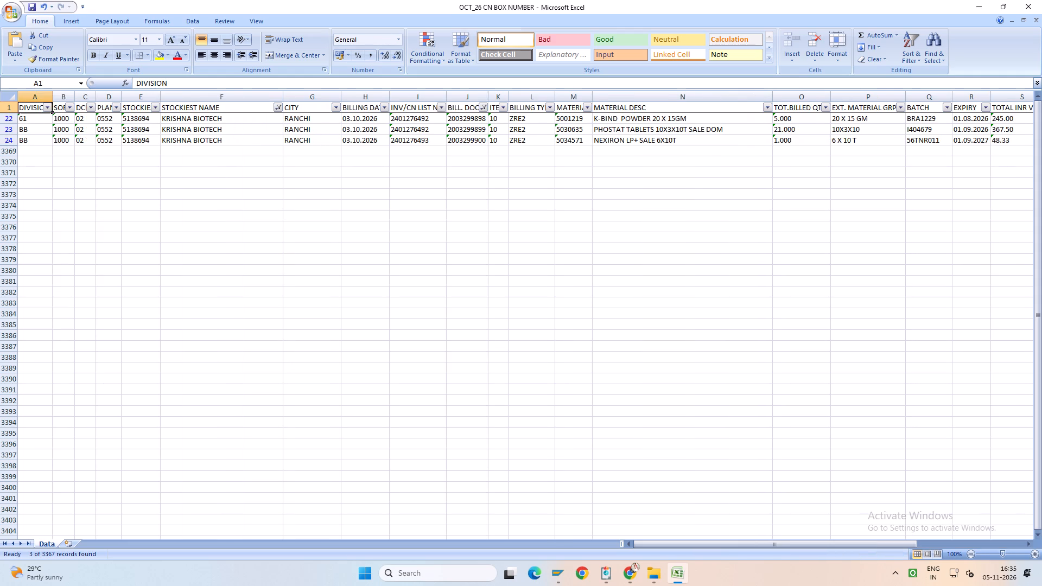
Reset the BILL. DOC. filter to include all of KRISHNA BIOTECH's documents.
{"action": "left_click", "coordinate": [485, 107]}
{"action": "left_click", "coordinate": [422, 194]}
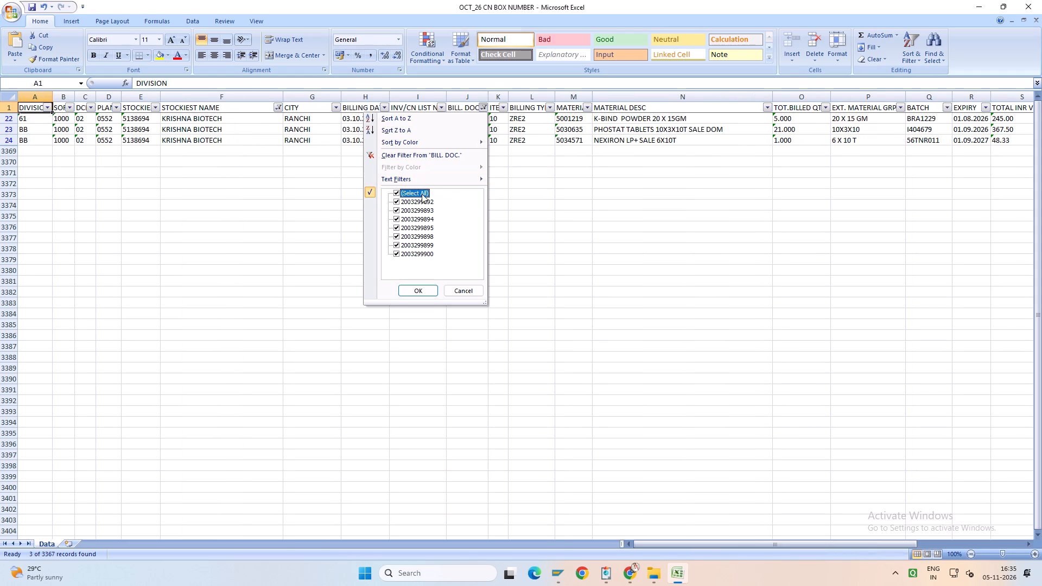
{"action": "left_click", "coordinate": [424, 289]}
{"action": "scroll", "coordinate": [317, 252], "scroll_direction": "up", "scroll_amount": 3}
Change the STOCKIEST NAME filter to show only CHHAMA PHARMA.
{"action": "left_click", "coordinate": [279, 107]}
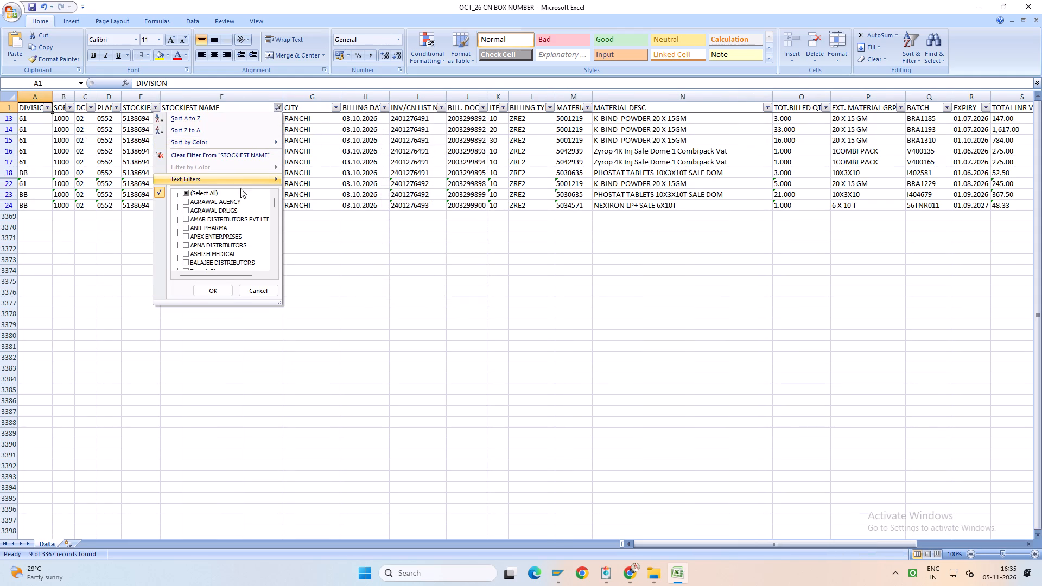
{"action": "left_click", "coordinate": [207, 190]}
{"action": "left_click", "coordinate": [212, 193]}
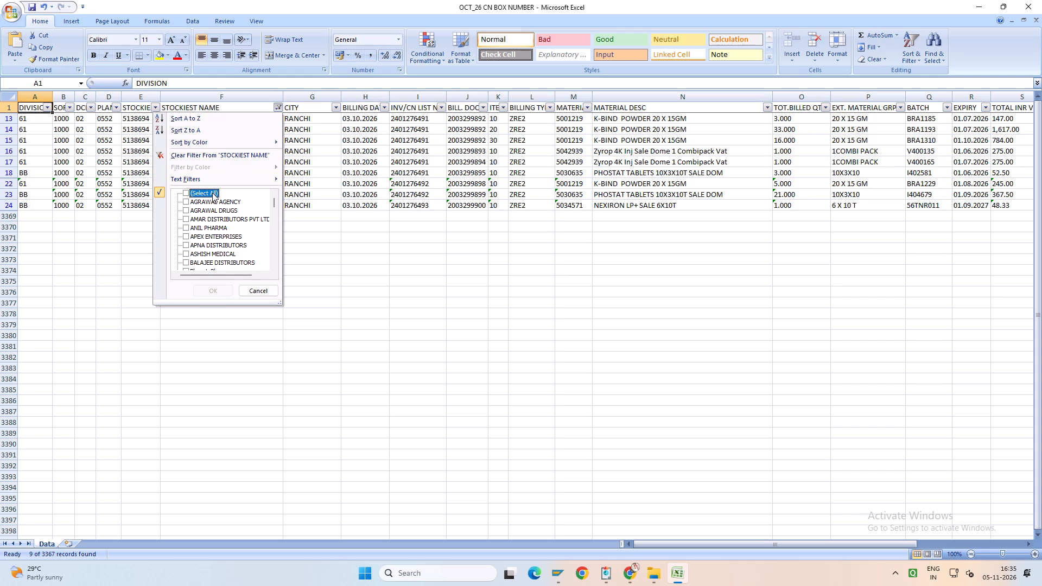
{"action": "key", "text": "c"}
{"action": "left_click", "coordinate": [225, 262]}
{"action": "left_click", "coordinate": [223, 291]}
{"action": "scroll", "coordinate": [223, 291], "scroll_direction": "up", "scroll_amount": 4}
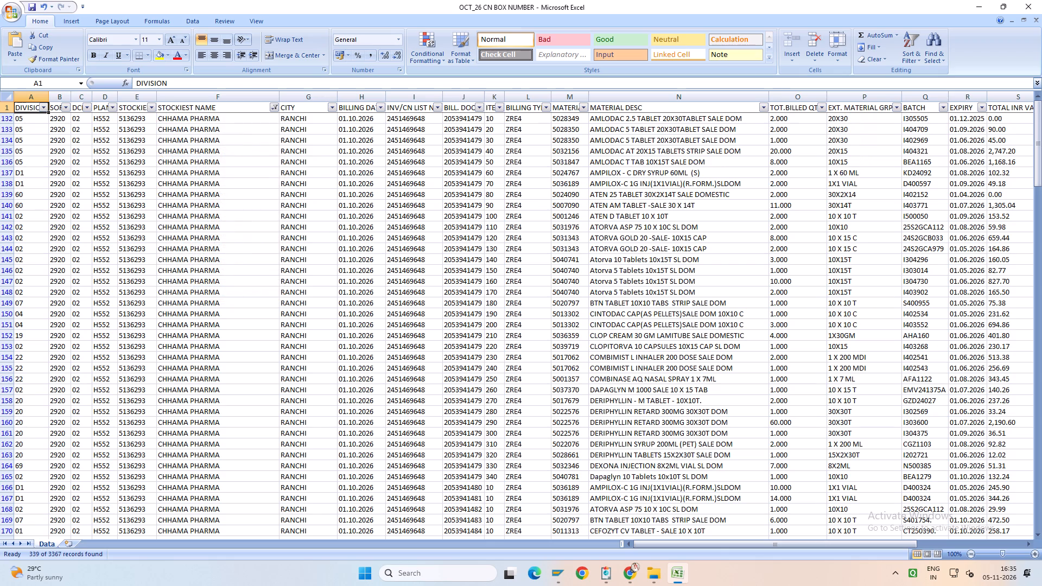
{"action": "left_click", "coordinate": [478, 110]}
{"action": "left_click", "coordinate": [413, 192]}
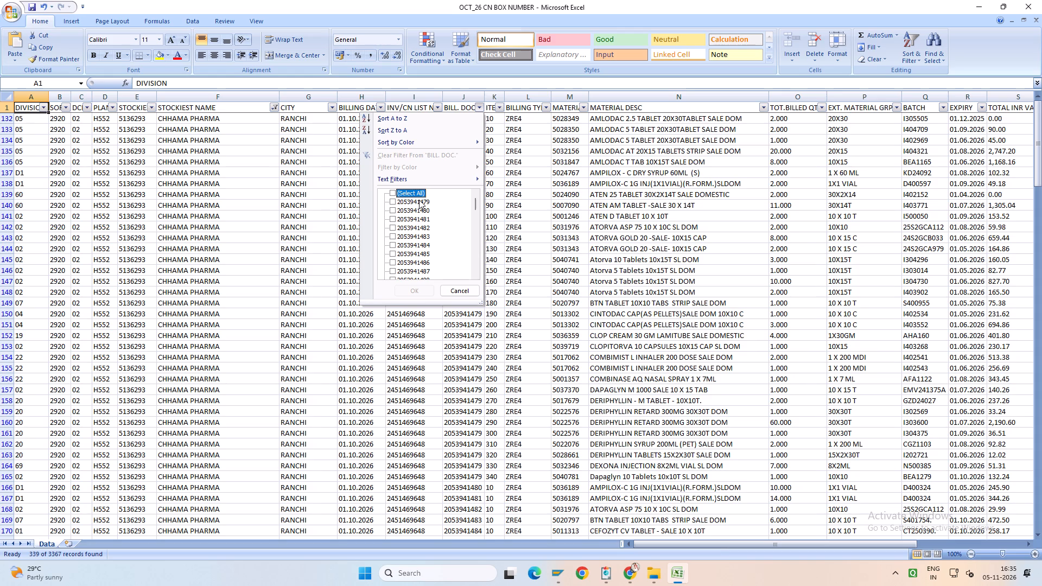
{"action": "left_click", "coordinate": [419, 200]}
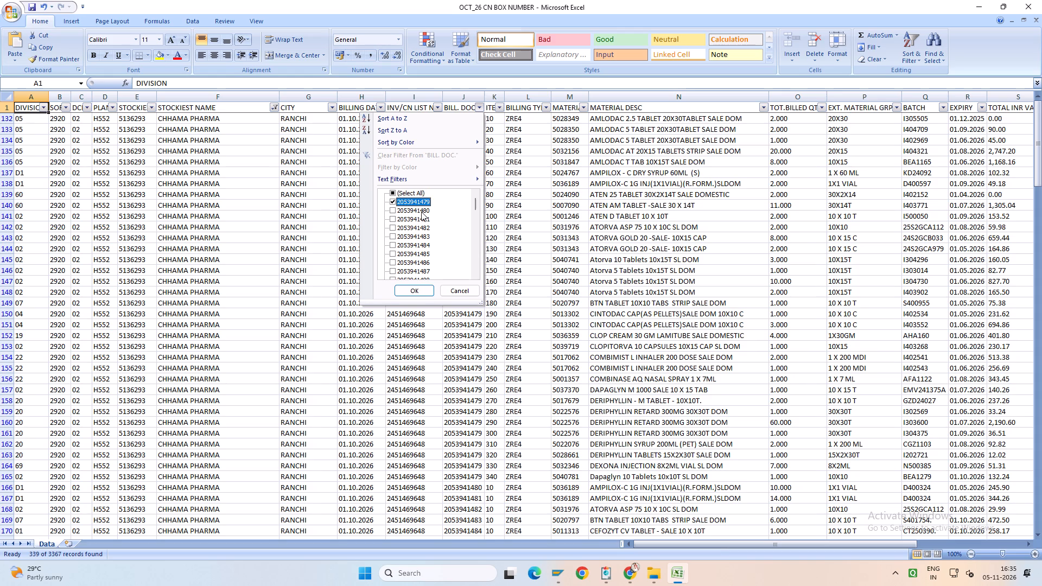
{"action": "left_click", "coordinate": [421, 212]}
{"action": "left_click", "coordinate": [423, 220]}
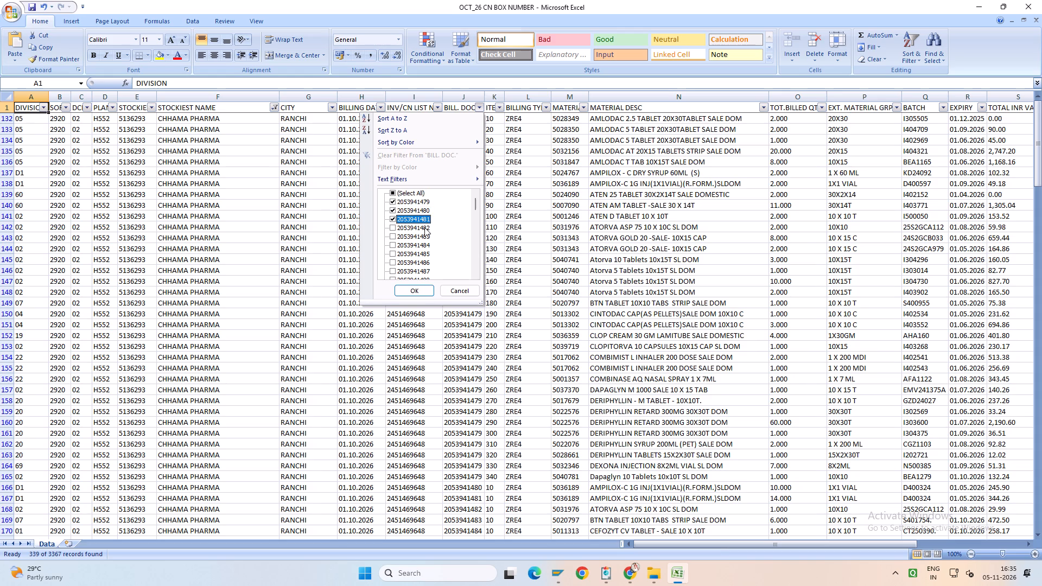
{"action": "left_click", "coordinate": [424, 227]}
{"action": "left_click", "coordinate": [424, 233]}
{"action": "left_click", "coordinate": [424, 243]}
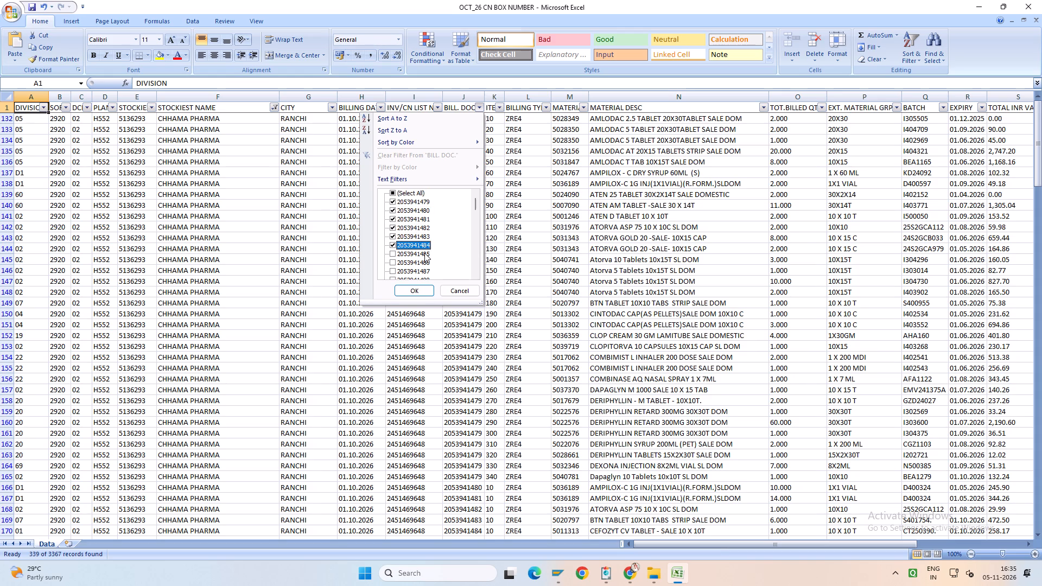
{"action": "left_click", "coordinate": [423, 254]}
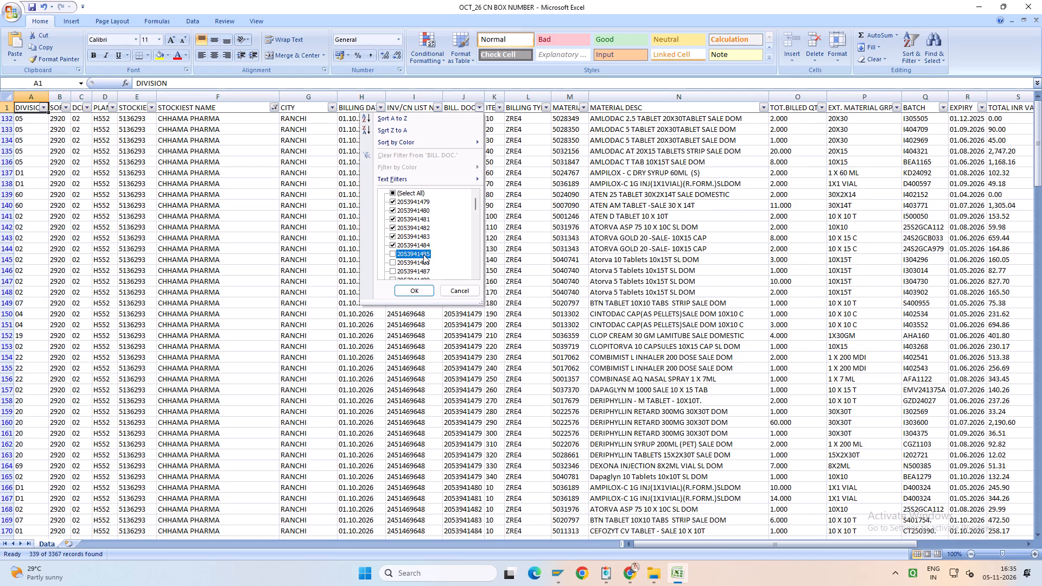
{"action": "left_click", "coordinate": [425, 266]}
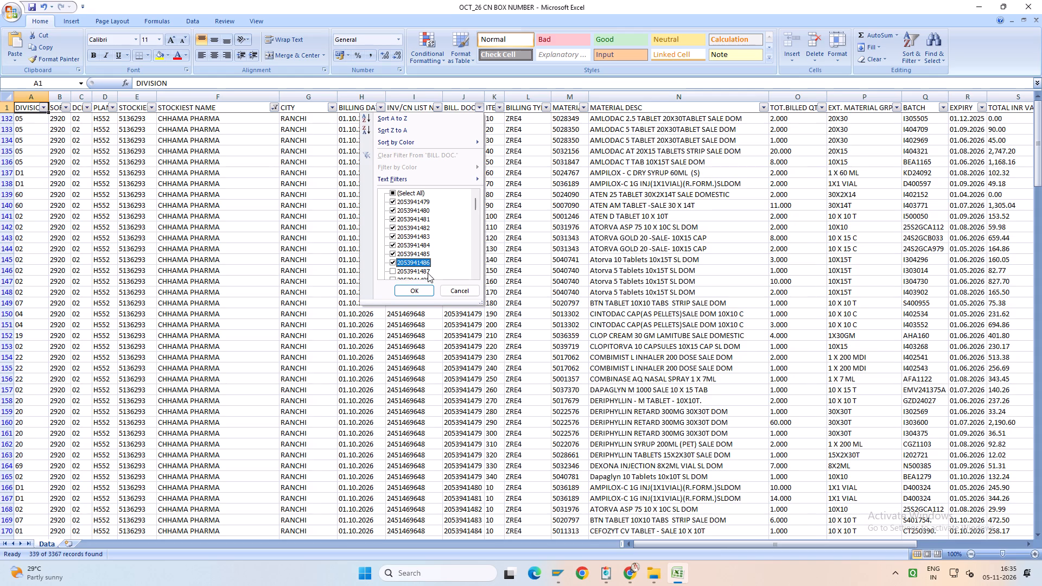
{"action": "left_click", "coordinate": [428, 273]}
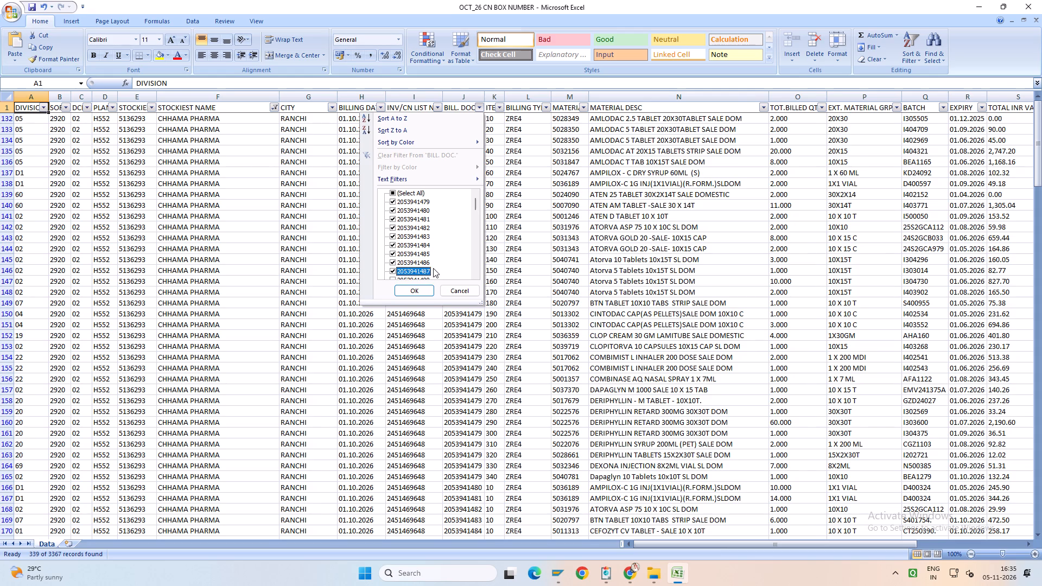
{"action": "scroll", "coordinate": [433, 268], "scroll_direction": "down", "scroll_amount": 1}
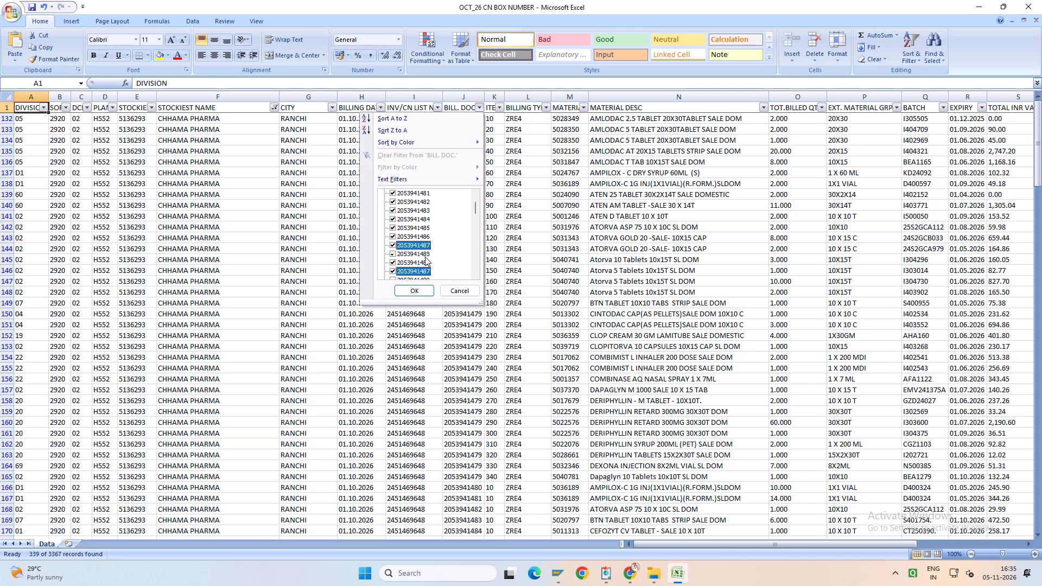
{"action": "left_click", "coordinate": [425, 257]}
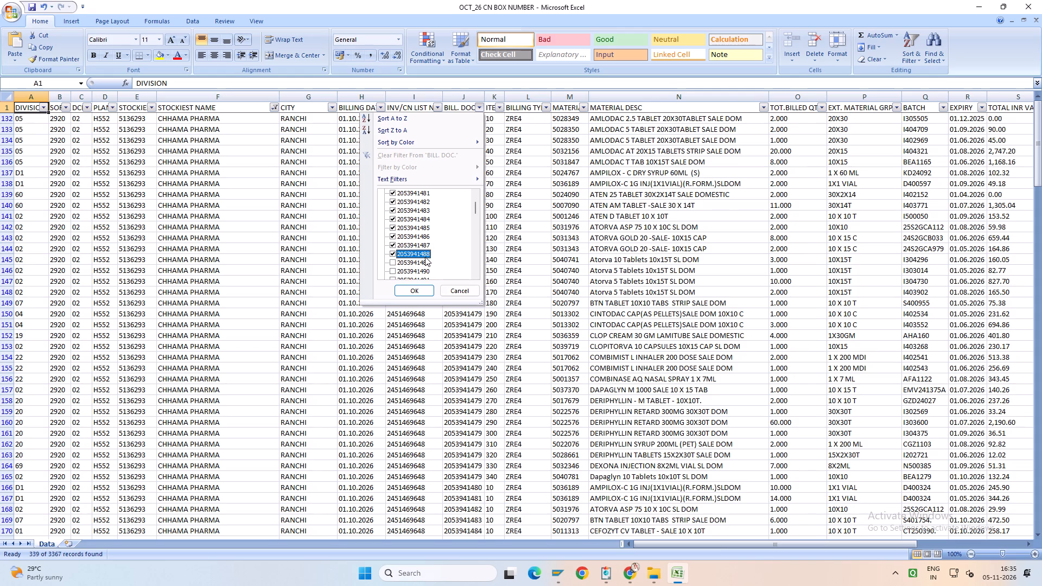
{"action": "left_click", "coordinate": [424, 262]}
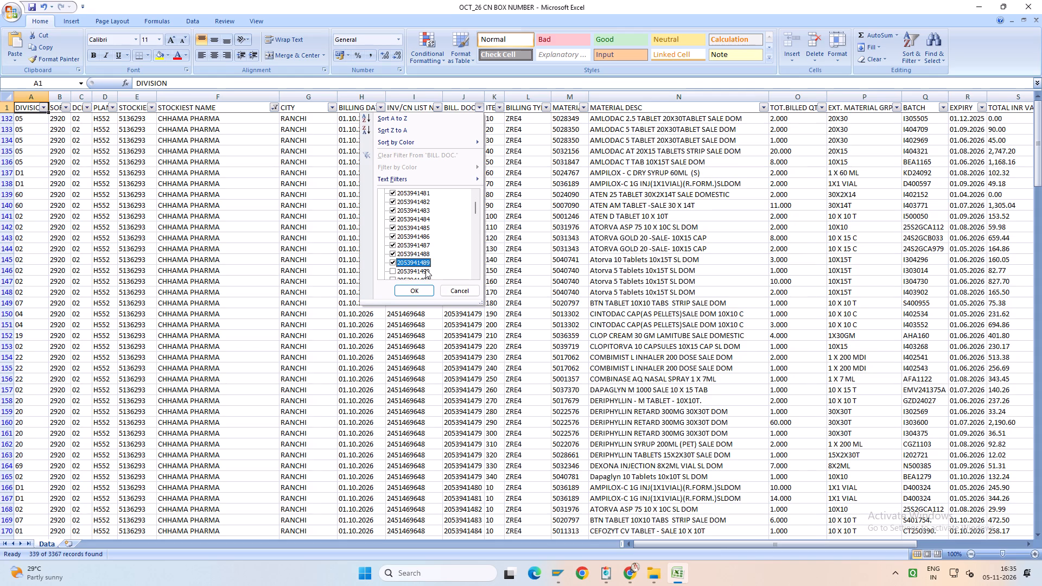
{"action": "left_click", "coordinate": [425, 269]}
{"action": "scroll", "coordinate": [431, 269], "scroll_direction": "down", "scroll_amount": 1}
{"action": "left_click", "coordinate": [425, 253]}
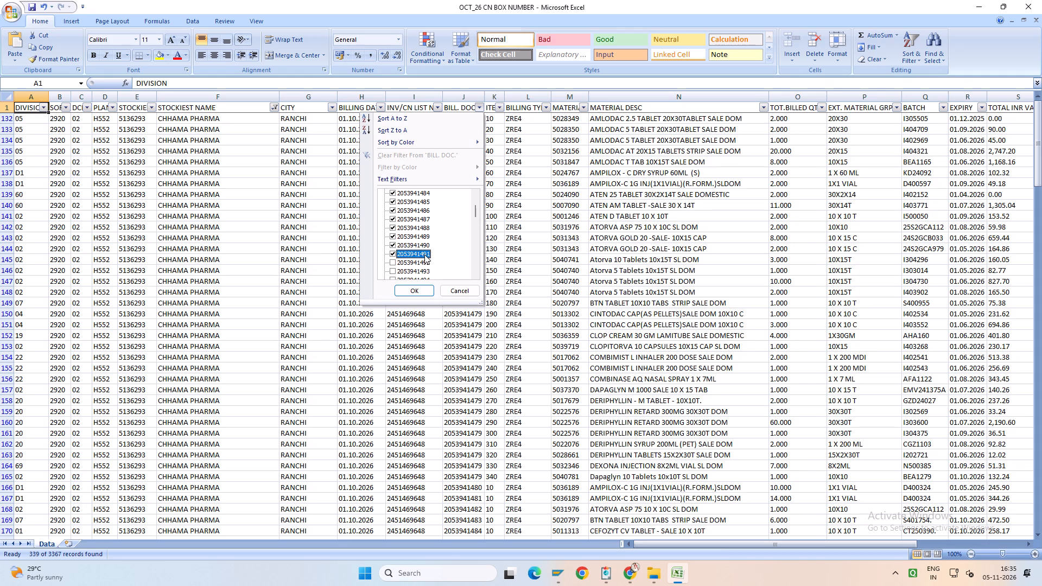
{"action": "left_click", "coordinate": [425, 263]}
{"action": "left_click", "coordinate": [427, 271]}
{"action": "scroll", "coordinate": [430, 271], "scroll_direction": "down", "scroll_amount": 2}
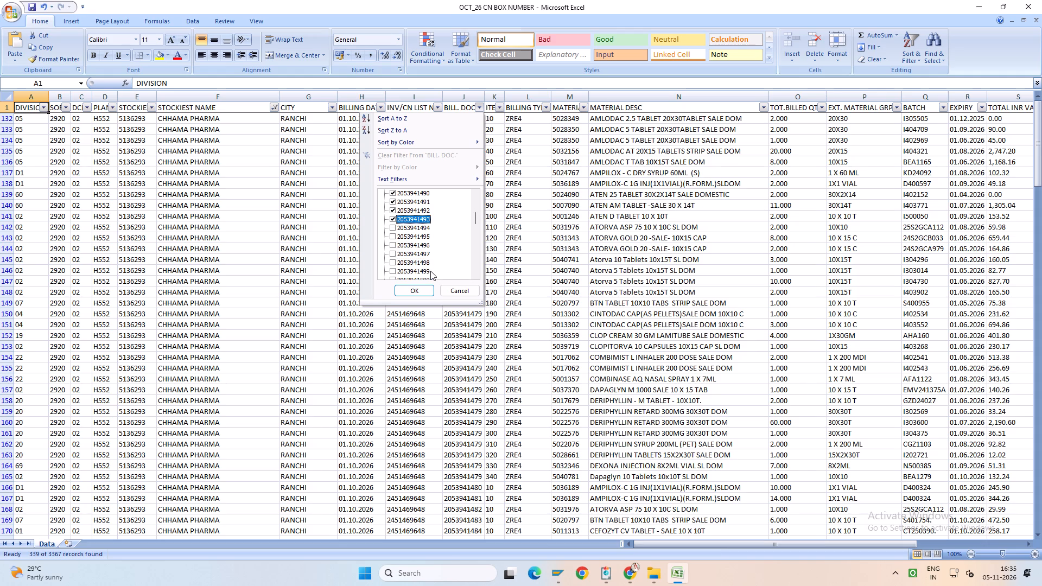
{"action": "left_click", "coordinate": [422, 227]}
{"action": "left_click", "coordinate": [424, 238]}
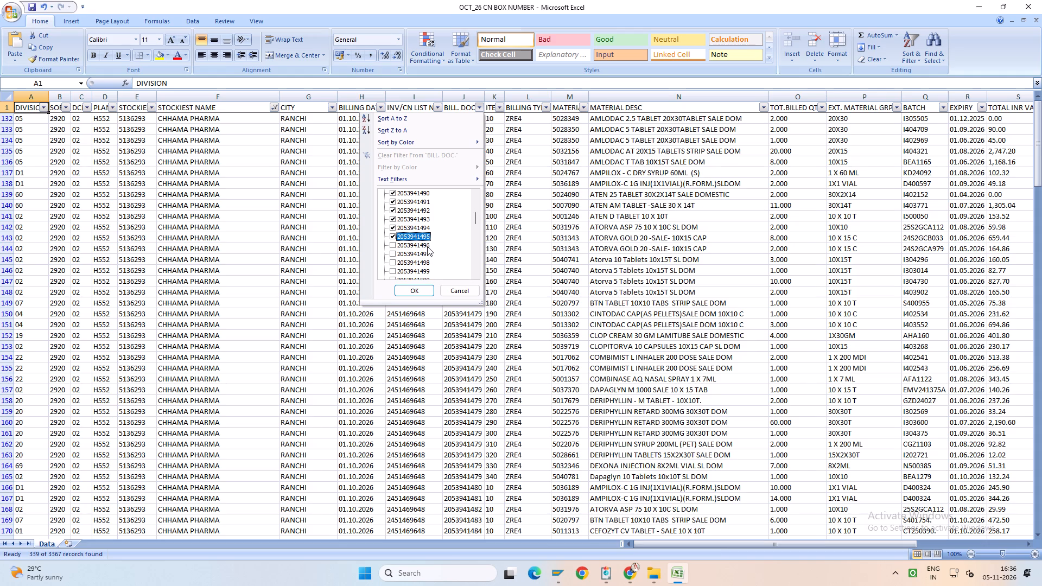
{"action": "left_click", "coordinate": [427, 246]}
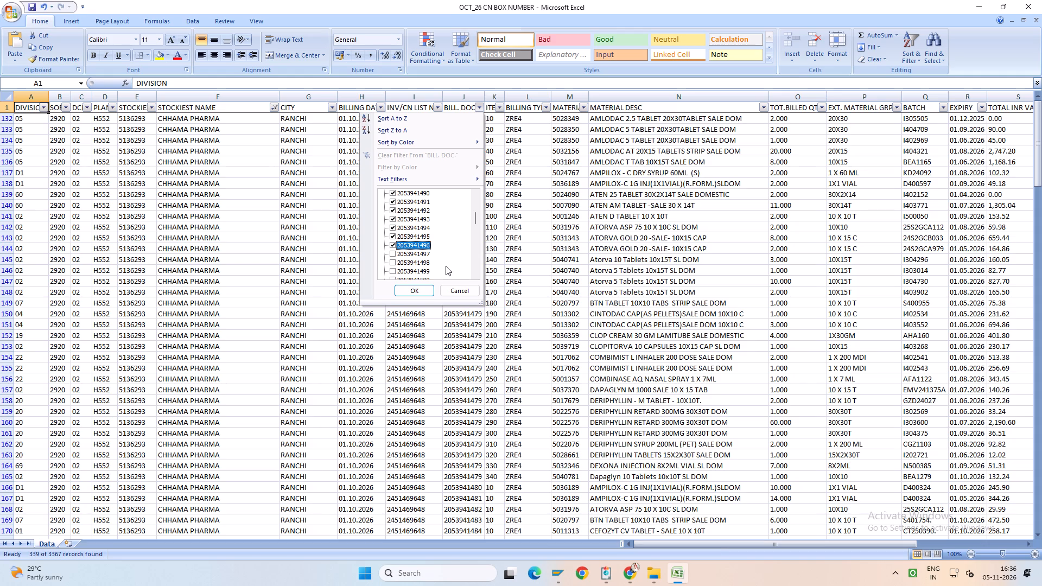
{"action": "left_click", "coordinate": [425, 253]}
{"action": "left_click", "coordinate": [427, 263]}
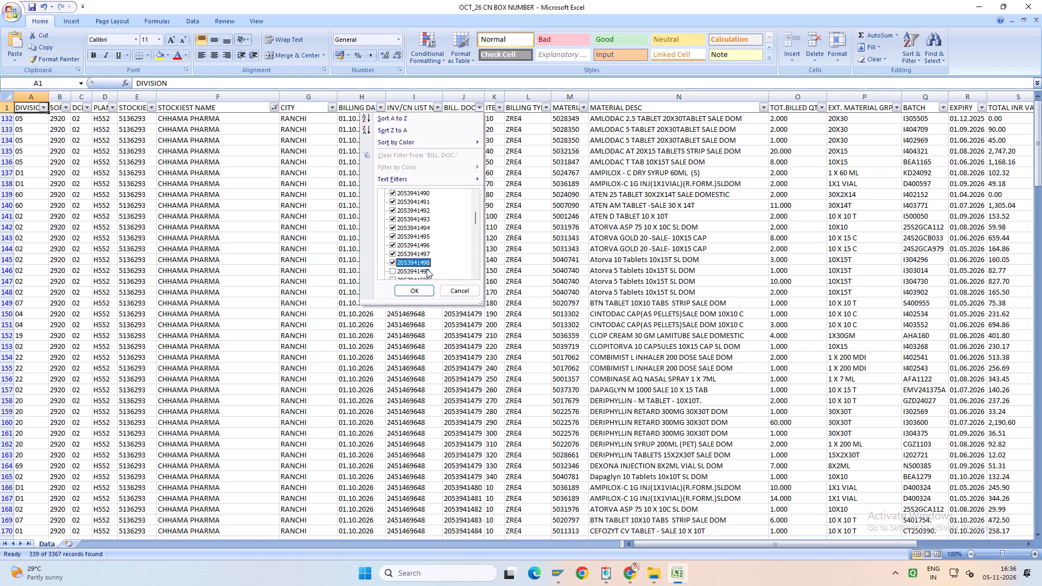
{"action": "left_click", "coordinate": [427, 269]}
{"action": "scroll", "coordinate": [449, 260], "scroll_direction": "down", "scroll_amount": 1}
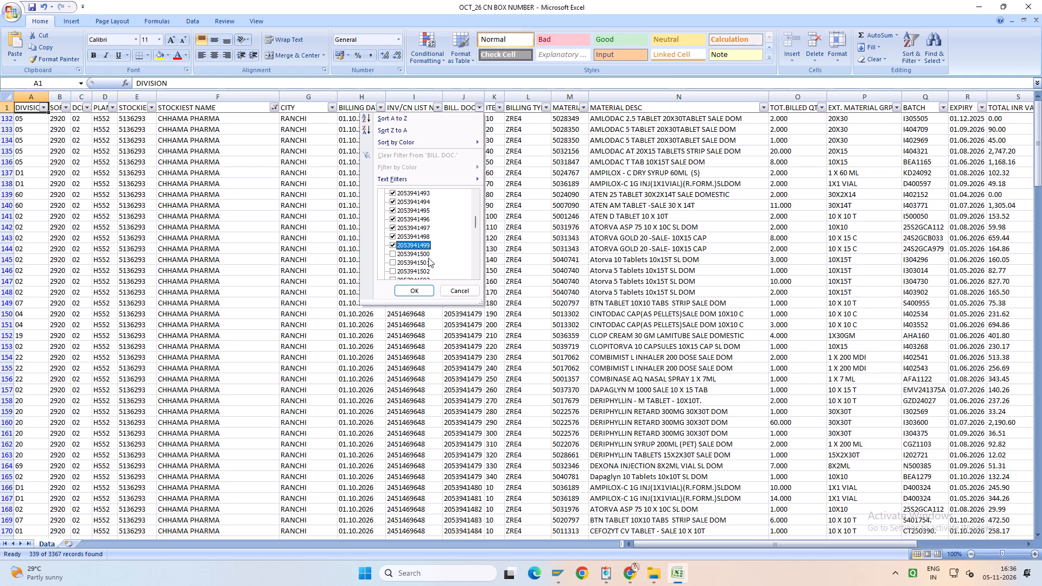
{"action": "left_click", "coordinate": [421, 253]}
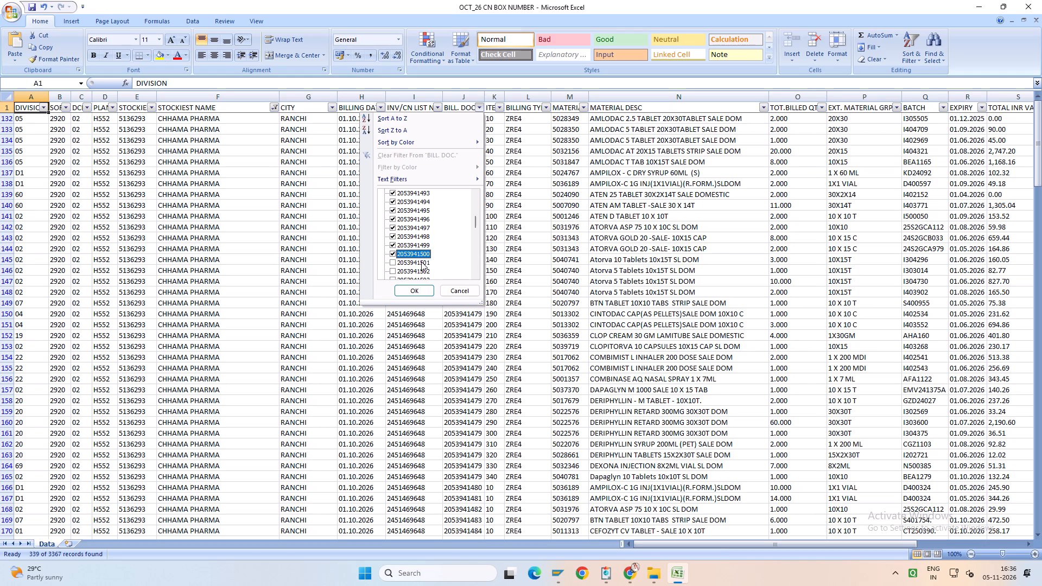
{"action": "left_click", "coordinate": [421, 262]}
{"action": "left_click", "coordinate": [427, 271]}
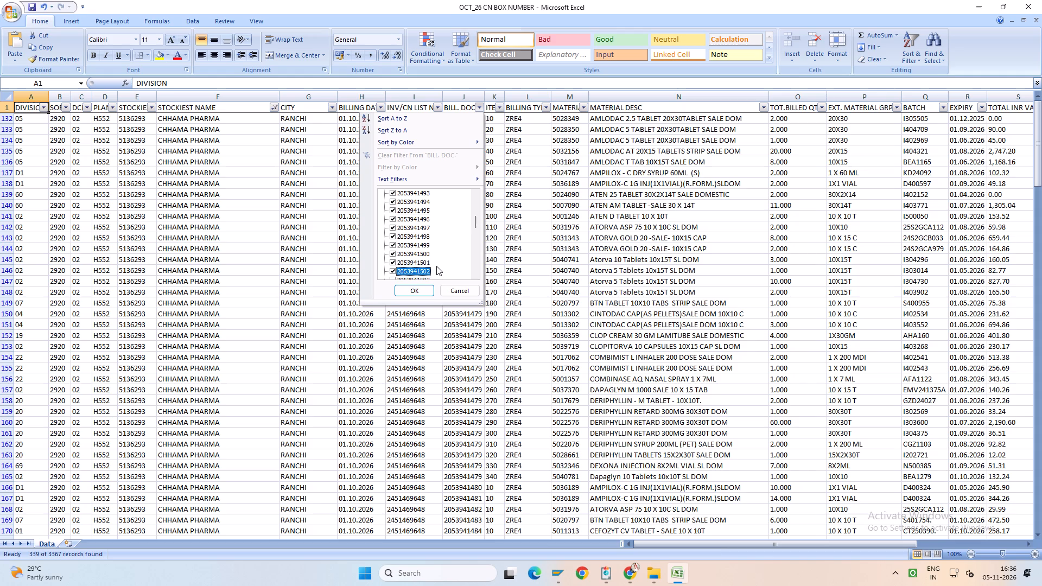
{"action": "scroll", "coordinate": [436, 266], "scroll_direction": "down", "scroll_amount": 2}
{"action": "left_click", "coordinate": [422, 230]}
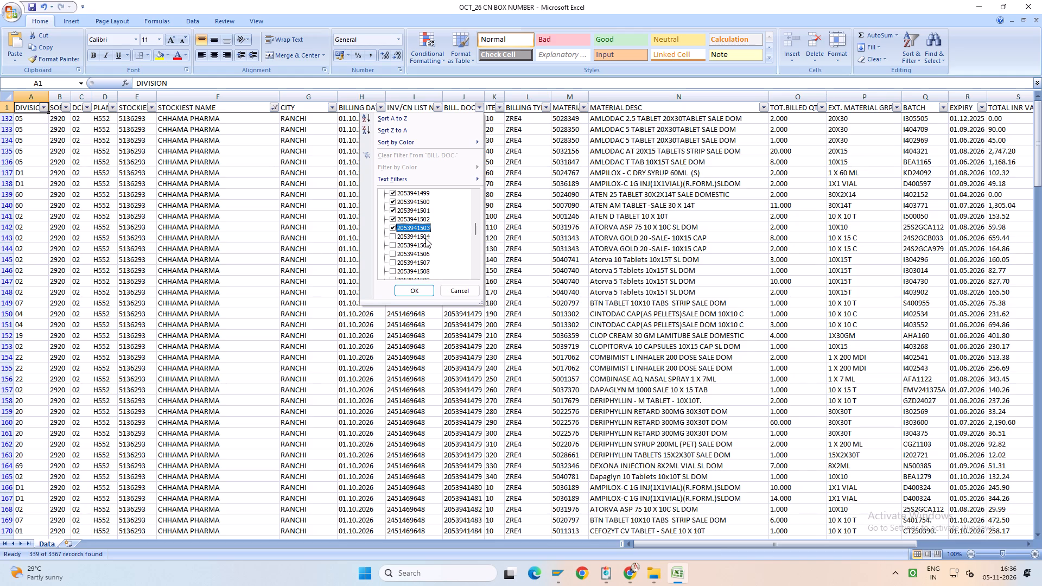
{"action": "left_click", "coordinate": [425, 238]}
{"action": "left_click", "coordinate": [428, 247]}
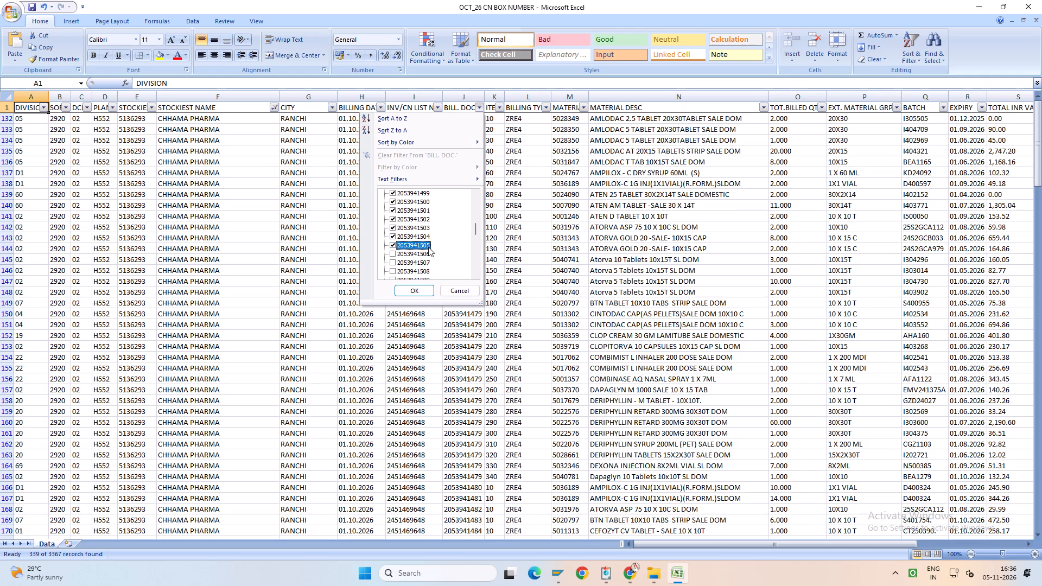
{"action": "left_click", "coordinate": [427, 251]}
{"action": "scroll", "coordinate": [434, 250], "scroll_direction": "down", "scroll_amount": 1}
{"action": "left_click", "coordinate": [422, 234]}
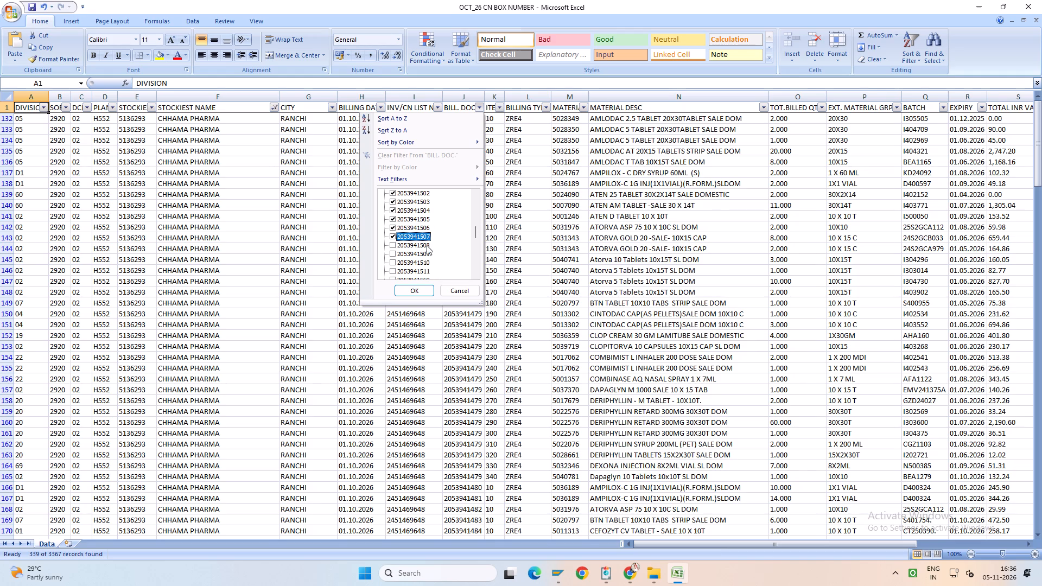
{"action": "left_click", "coordinate": [427, 246]}
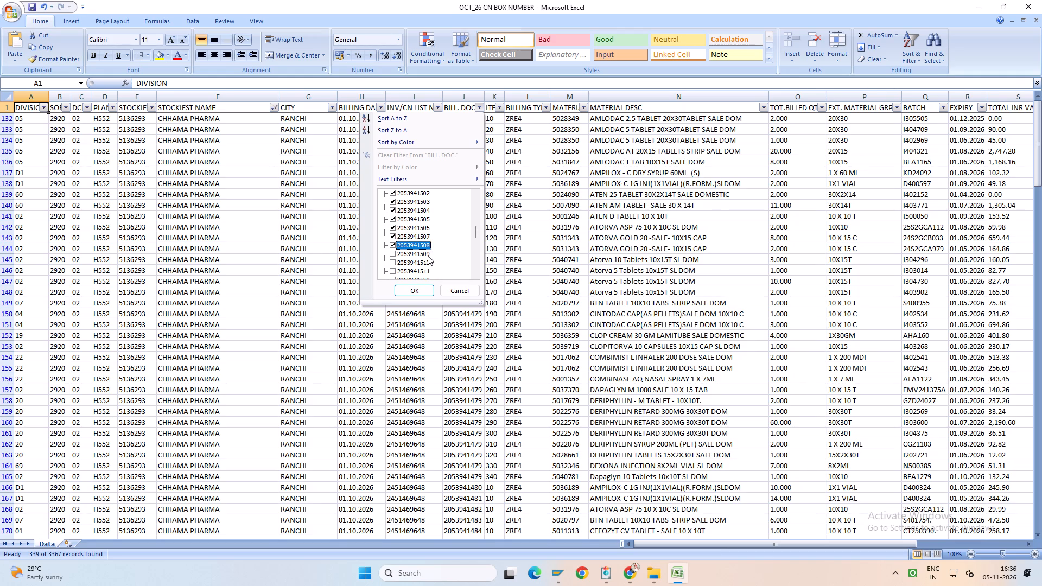
{"action": "left_click", "coordinate": [428, 256]}
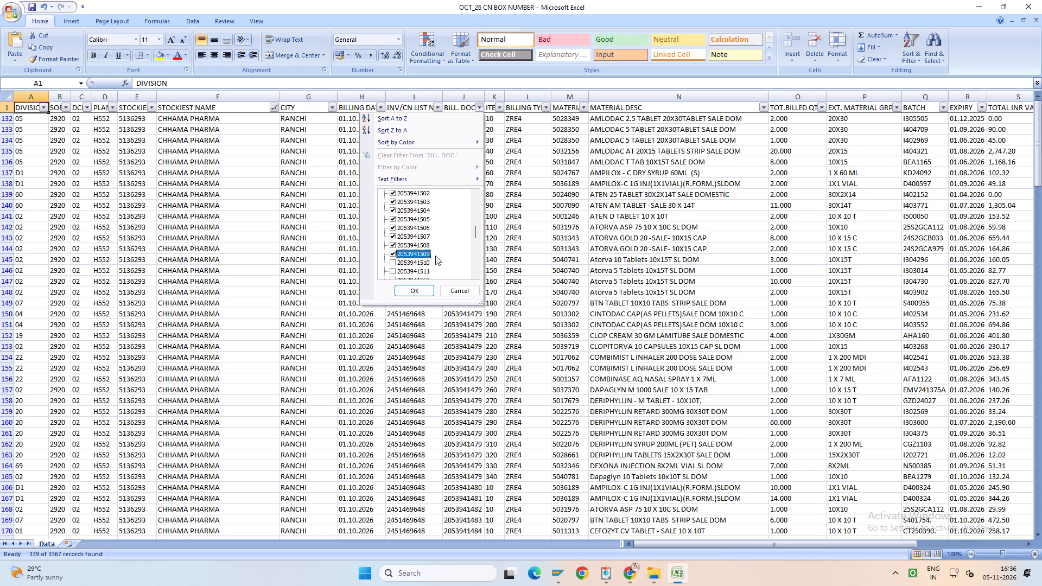
{"action": "left_click", "coordinate": [425, 263]}
{"action": "scroll", "coordinate": [433, 263], "scroll_direction": "down", "scroll_amount": 1}
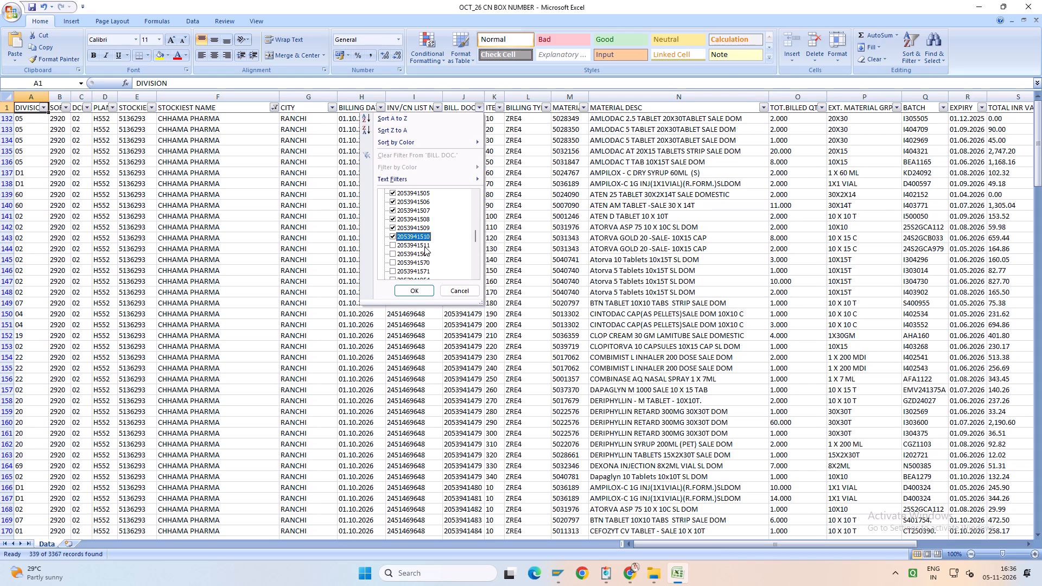
{"action": "left_click", "coordinate": [424, 246]}
{"action": "scroll", "coordinate": [435, 253], "scroll_direction": "down", "scroll_amount": 2}
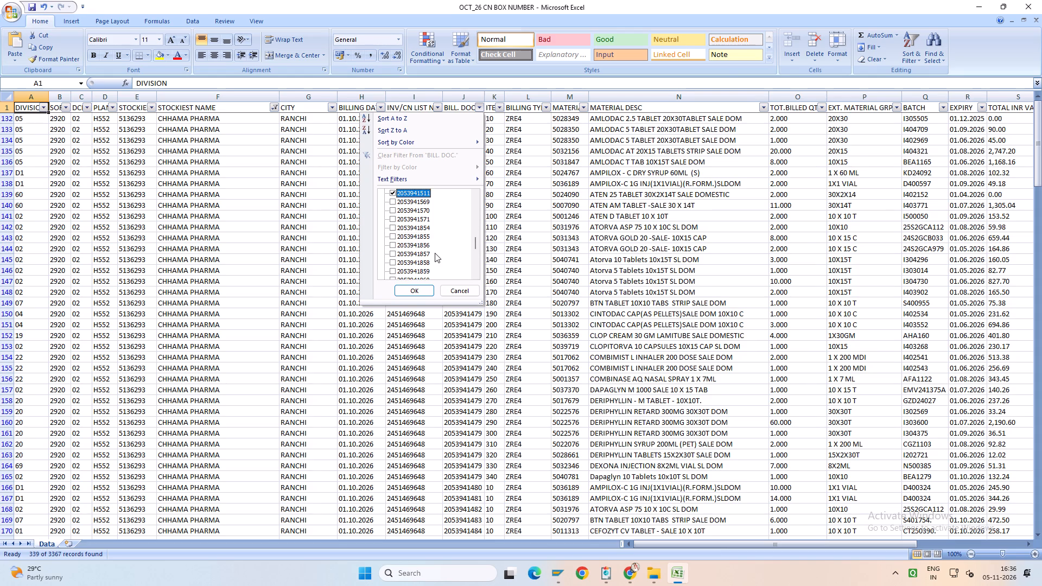
{"action": "left_click", "coordinate": [422, 290]}
Select all filtered MATERIAL DESC entries to check the number of records.
{"action": "scroll", "coordinate": [422, 290], "scroll_direction": "up", "scroll_amount": 3}
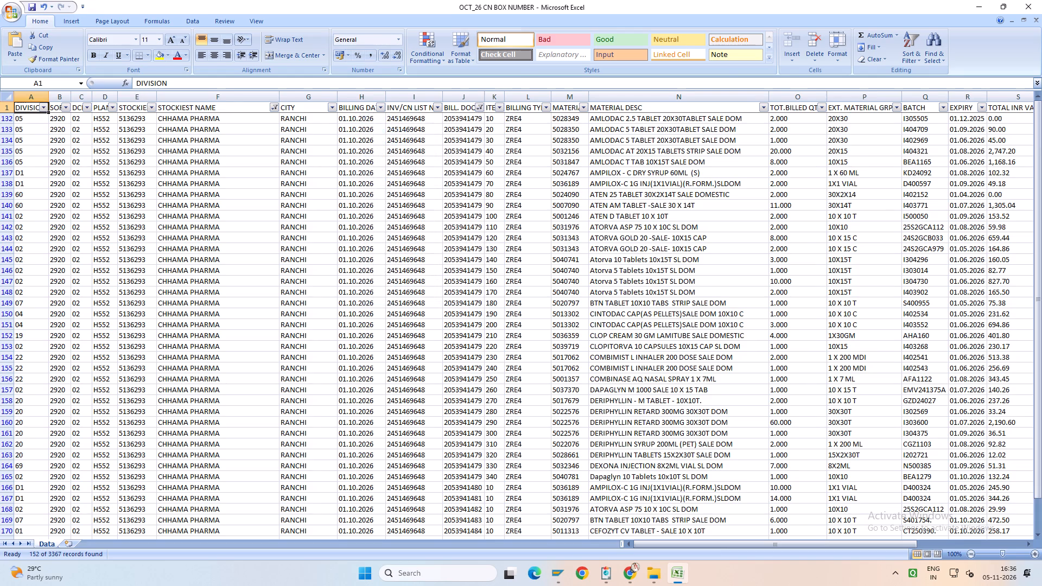
{"action": "left_click", "coordinate": [633, 110]}
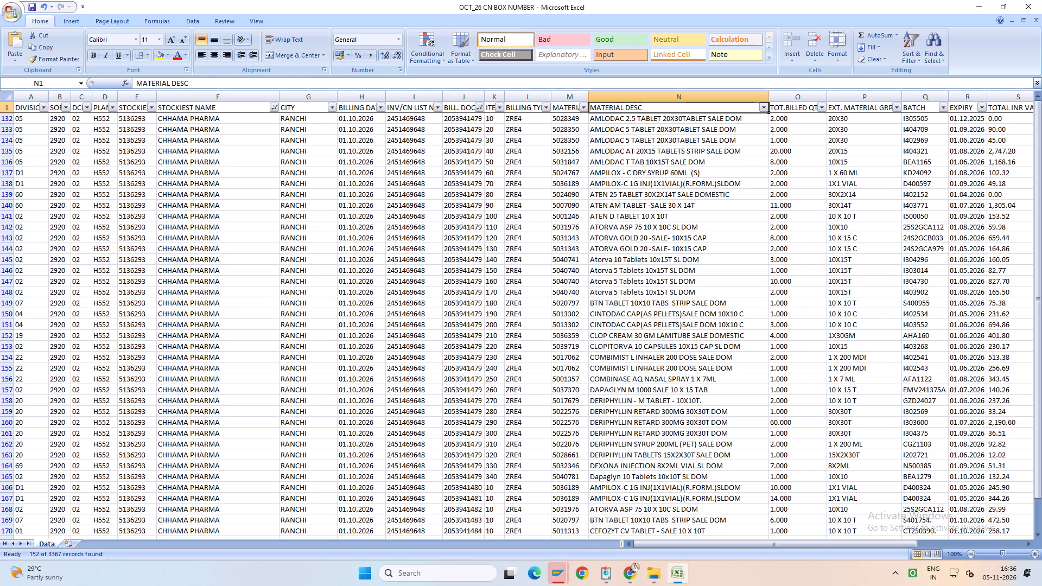
{"action": "key", "text": "Down"}
{"action": "key", "text": "ctrl+shift+Down"}
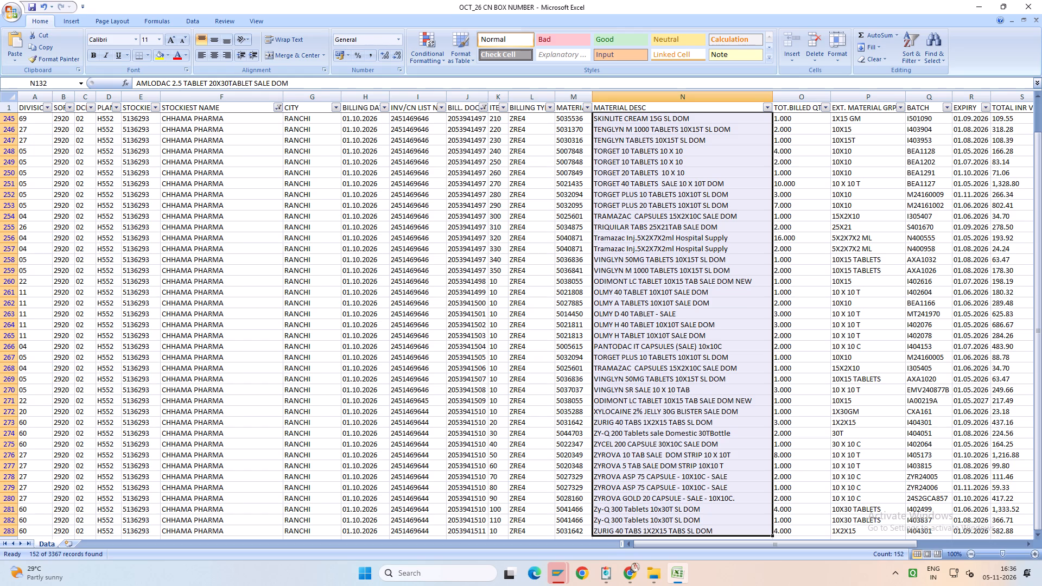
Enter box number 2752 in the BOX NO. column for the first filtered CHHAMA PHARMA record.
{"action": "left_click", "coordinate": [640, 109]}
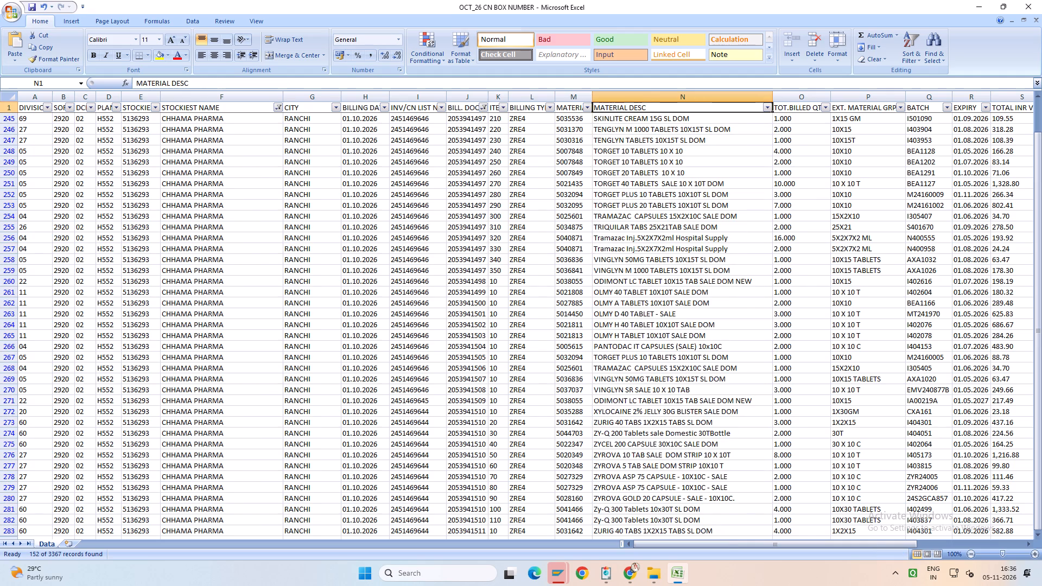
{"action": "key", "text": "ctrl+Right"}
{"action": "key", "text": "Down"}
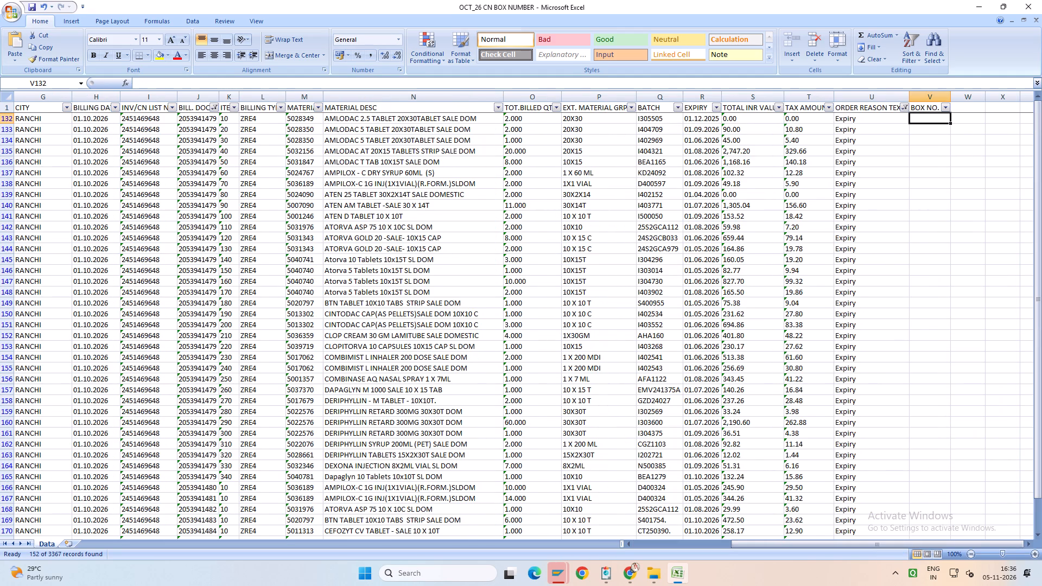
{"action": "type", "text": "2752"}
{"action": "key", "text": "Up"}
{"action": "key", "text": "Down"}
Fill 2752 down the BOX NO. column through the last filtered CHHAMA PHARMA record and save the workbook.
{"action": "key", "text": "shift+Down"}
{"action": "key", "text": "shift+Down"}
{"action": "key", "text": "shift+Down"}
{"action": "key", "text": "shift+Down"}
{"action": "key", "text": "shift+Down"}
{"action": "key", "text": "shift+Down"}
{"action": "key", "text": "shift+Down"}
{"action": "key", "text": "shift+Down"}
{"action": "key", "text": "shift+Down"}
{"action": "key", "text": "shift+Down"}
{"action": "key", "text": "shift+Down"}
{"action": "key", "text": "shift+Down"}
{"action": "key", "text": "shift+Down"}
{"action": "key", "text": "shift+Down"}
{"action": "key", "text": "shift+Down"}
{"action": "key", "text": "shift+Down"}
{"action": "key", "text": "shift+Down"}
{"action": "key", "text": "shift+Down"}
{"action": "key", "text": "shift+Down"}
{"action": "key", "text": "shift+Down"}
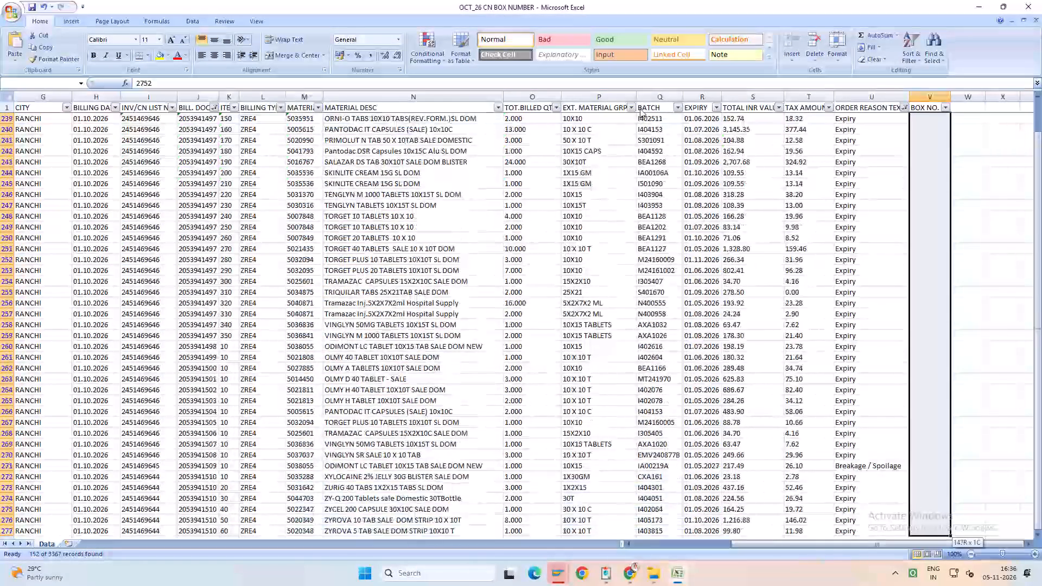
{"action": "key", "text": "shift+Down"}
{"action": "key", "text": "shift+Down"}
{"action": "key", "text": "shift+Down"}
{"action": "key", "text": "shift+Down"}
{"action": "key", "text": "shift+Down"}
{"action": "key", "text": "shift+Down"}
{"action": "key", "text": "shift+Up"}
{"action": "key", "text": "shift+Up"}
{"action": "key", "text": "shift+Up"}
{"action": "key", "text": "shift+Up"}
{"action": "key", "text": "shift+Up"}
{"action": "key", "text": "shift+Up"}
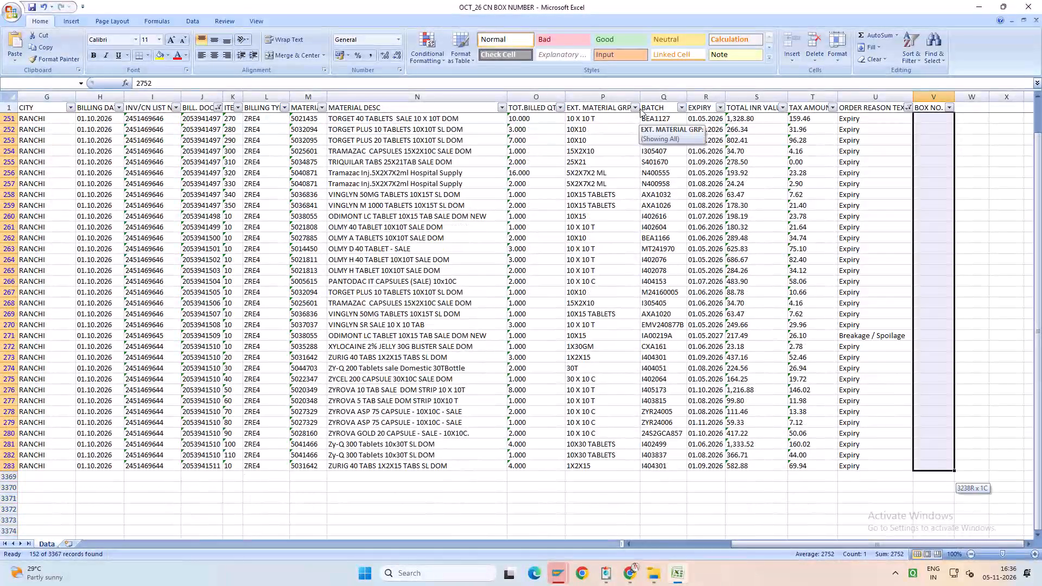
{"action": "key", "text": "ctrl+d"}
{"action": "key", "text": "ctrl+s"}
Check the filled BOX NO. entries from the first to the last filtered record.
{"action": "key", "text": "Up"}
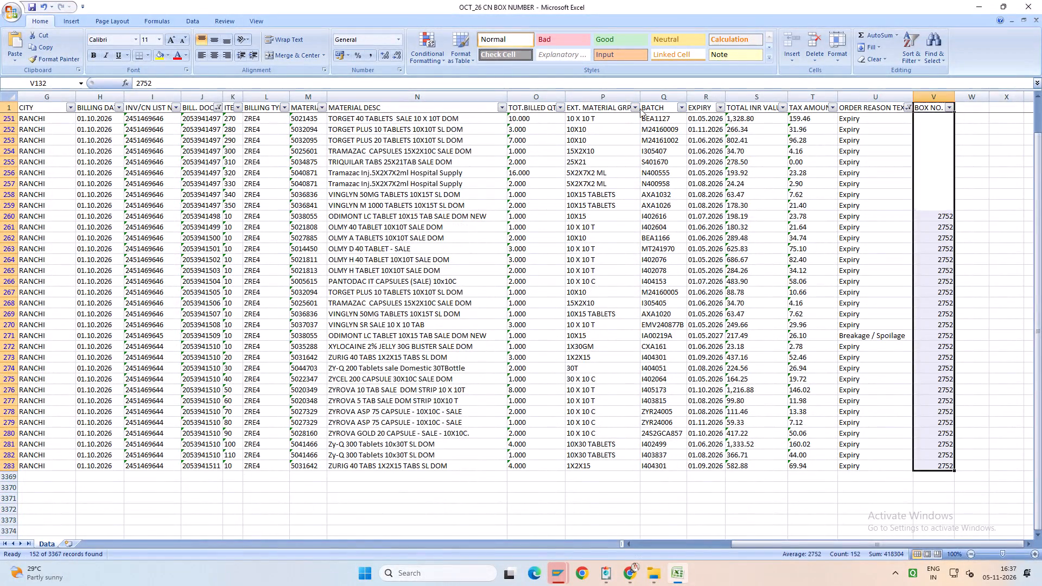
{"action": "key", "text": "Down"}
{"action": "key", "text": "ctrl+shift+Down"}
{"action": "key", "text": "ctrl+s"}
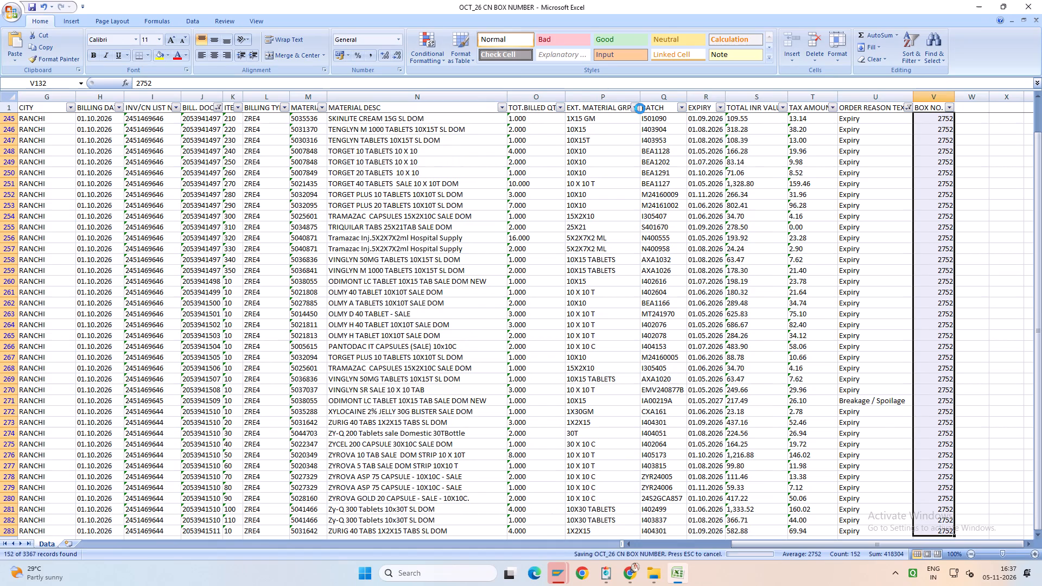
{"action": "key", "text": "ctrl+s"}
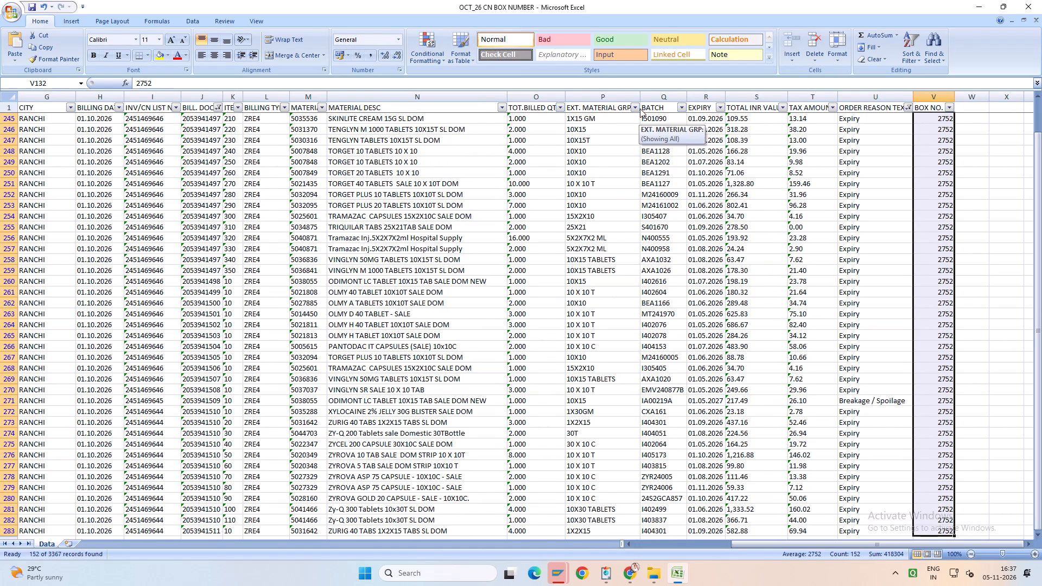
{"action": "scroll", "coordinate": [1028, 223], "scroll_direction": "up", "scroll_amount": 4}
{"action": "left_click", "coordinate": [933, 106]}
{"action": "key", "text": "Down"}
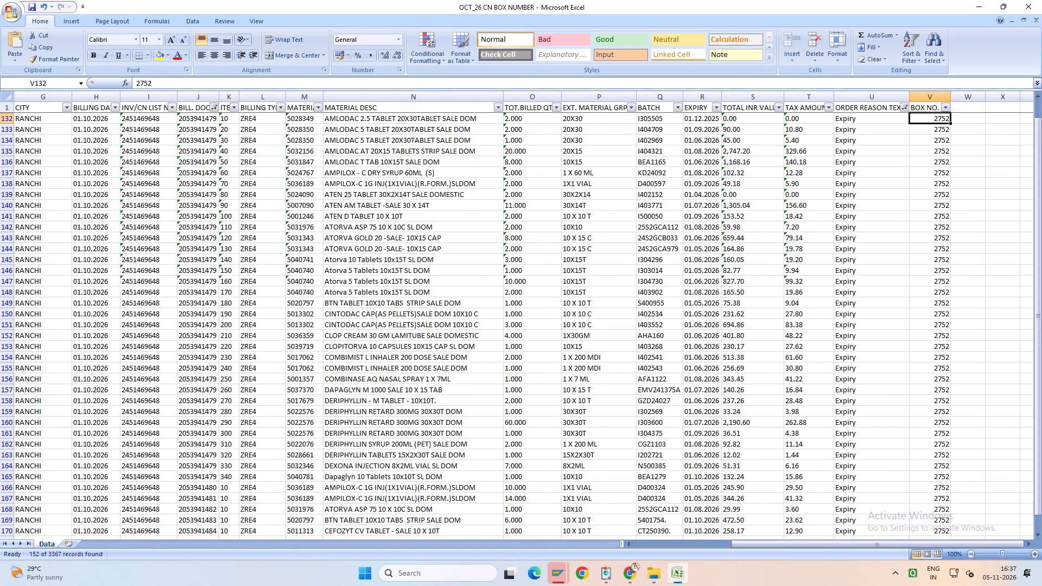
{"action": "key", "text": "Up"}
{"action": "key", "text": "Down"}
{"action": "key", "text": "ctrl+shift+Down"}
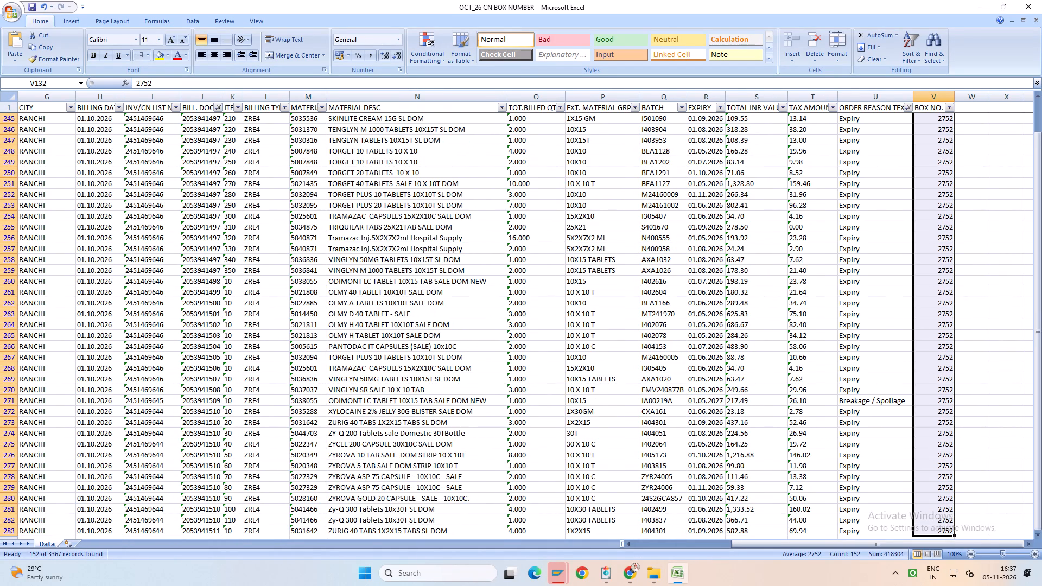
{"action": "key", "text": "Up"}
{"action": "key", "text": "Down"}
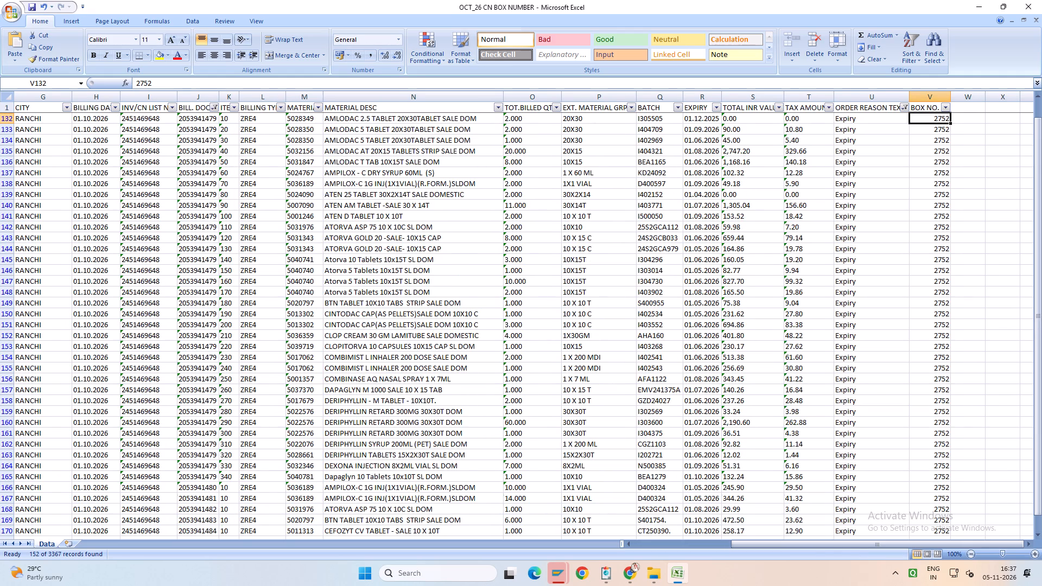
{"action": "key", "text": "ctrl+shift+Down"}
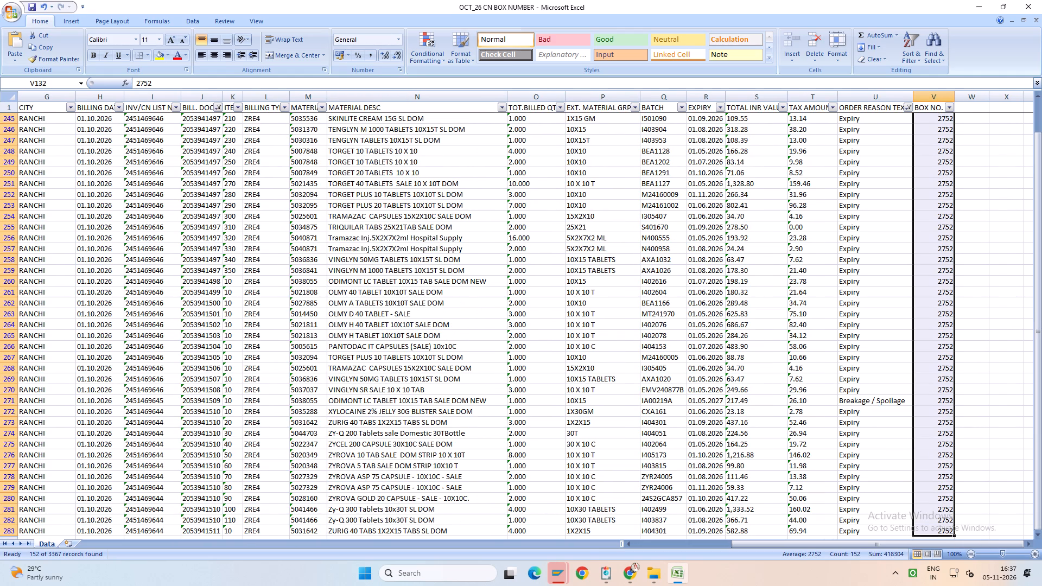
Save the workbook and return to the DIVISION cell at the start of the header row.
{"action": "key", "text": "ctrl+s"}
{"action": "key", "text": "ctrl+s"}
{"action": "key", "text": "ctrl+s"}
{"action": "key", "text": "ctrl+s"}
{"action": "key", "text": "ctrl+s"}
{"action": "key", "text": "ctrl+Up"}
{"action": "key", "text": "ctrl+Left"}
{"action": "key", "text": "ctrl+s"}
{"action": "key", "text": "ctrl+s"}
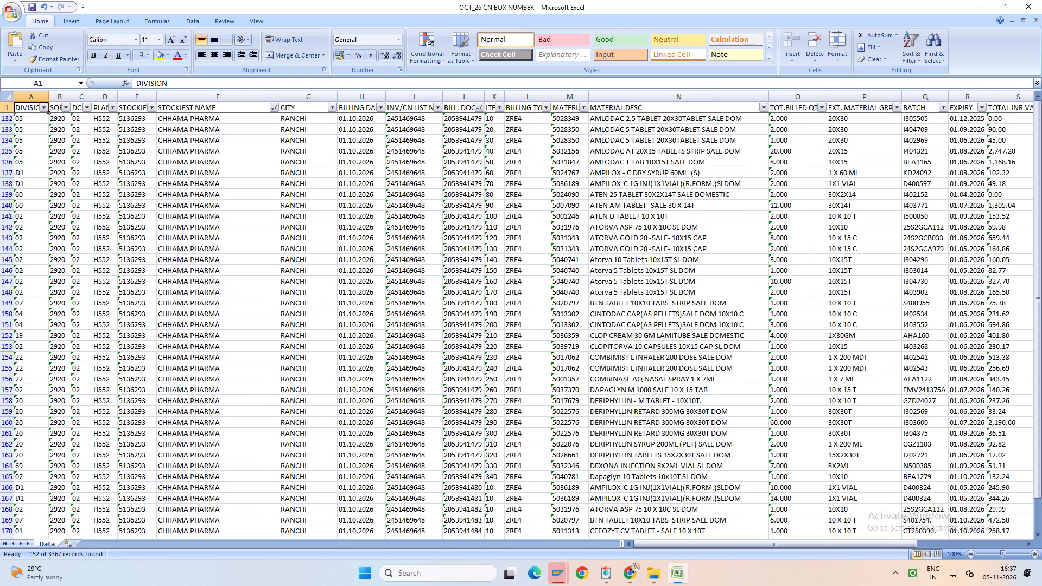
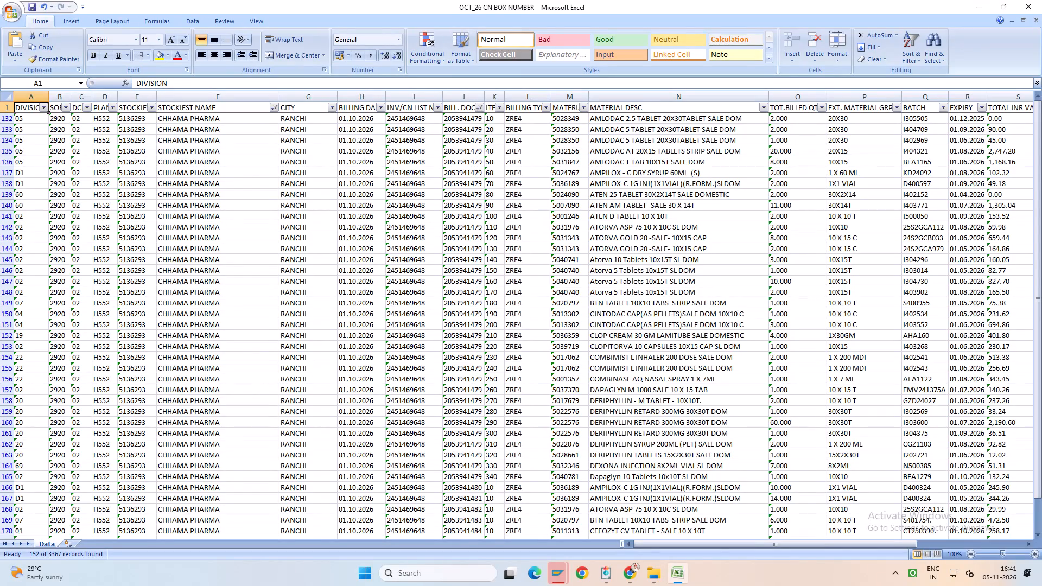
Reset the BILL. DOC. filter to include all billing documents.
{"action": "left_click", "coordinate": [479, 109]}
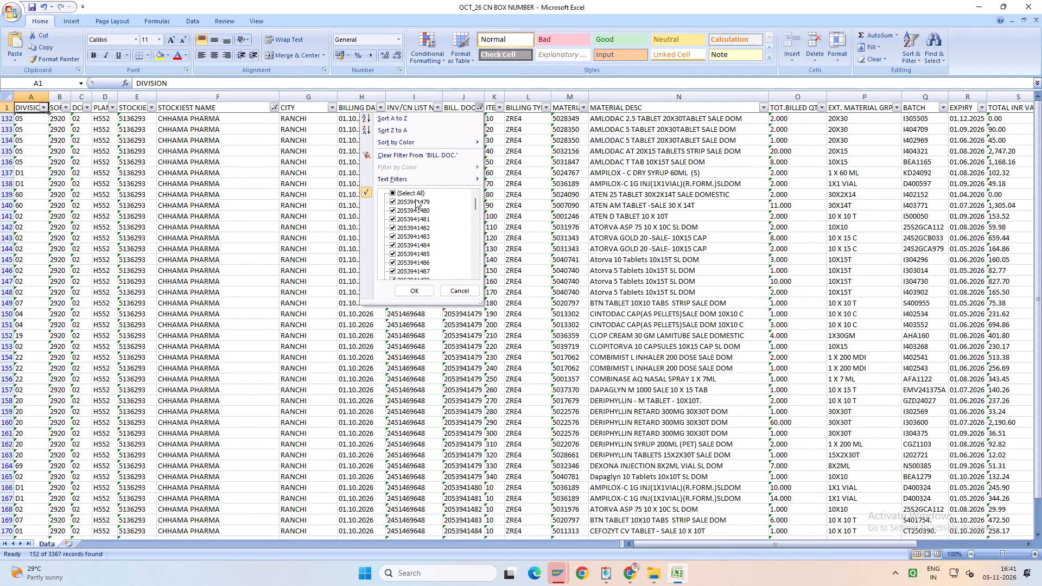
{"action": "left_click", "coordinate": [415, 195]}
{"action": "left_click", "coordinate": [423, 287]}
{"action": "scroll", "coordinate": [423, 287], "scroll_direction": "up", "scroll_amount": 5}
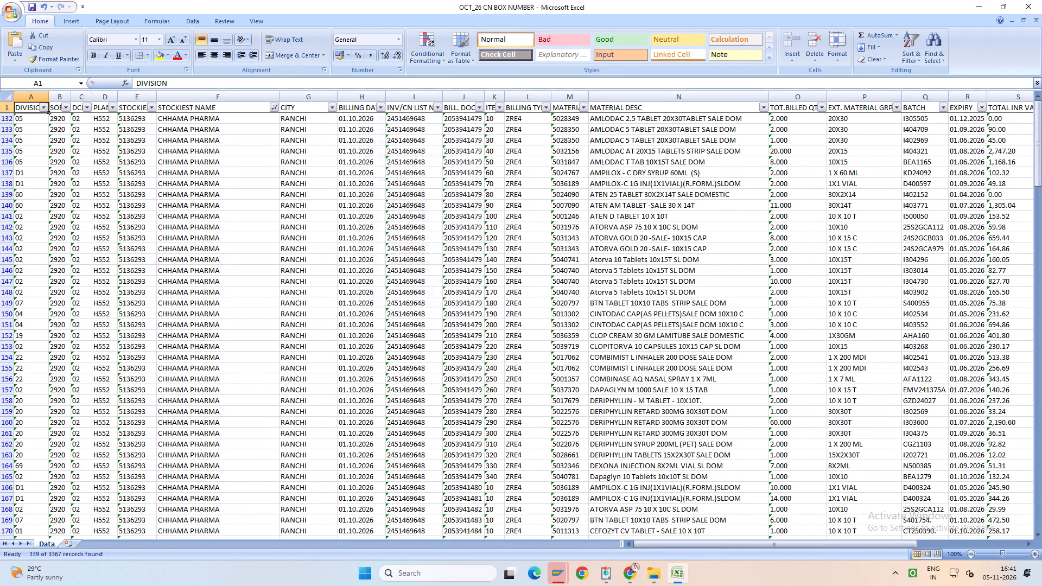
Filter the STOCKIEST NAME column to show only S.K.PHARMA.
{"action": "left_click", "coordinate": [272, 106]}
{"action": "double_click", "coordinate": [203, 191]}
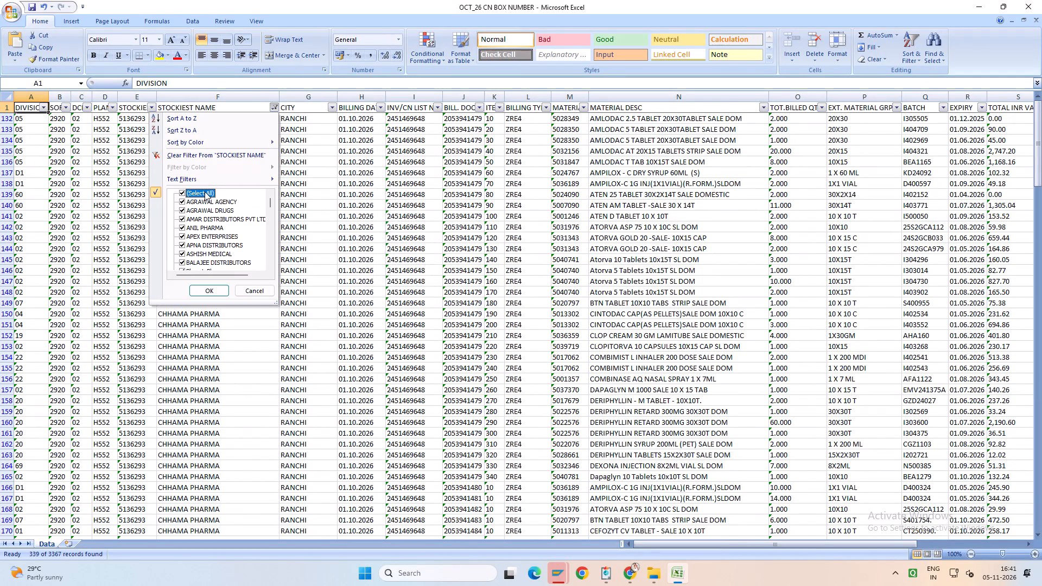
{"action": "left_click", "coordinate": [205, 192]}
{"action": "key", "text": "s"}
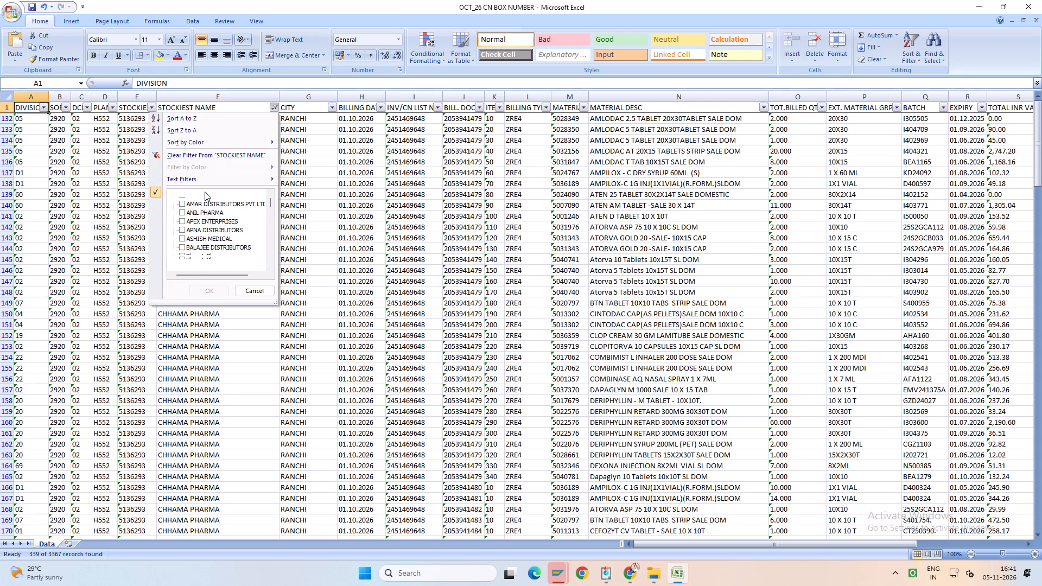
{"action": "key", "text": "s"}
{"action": "key", "text": "s"}
{"action": "left_click", "coordinate": [212, 264]}
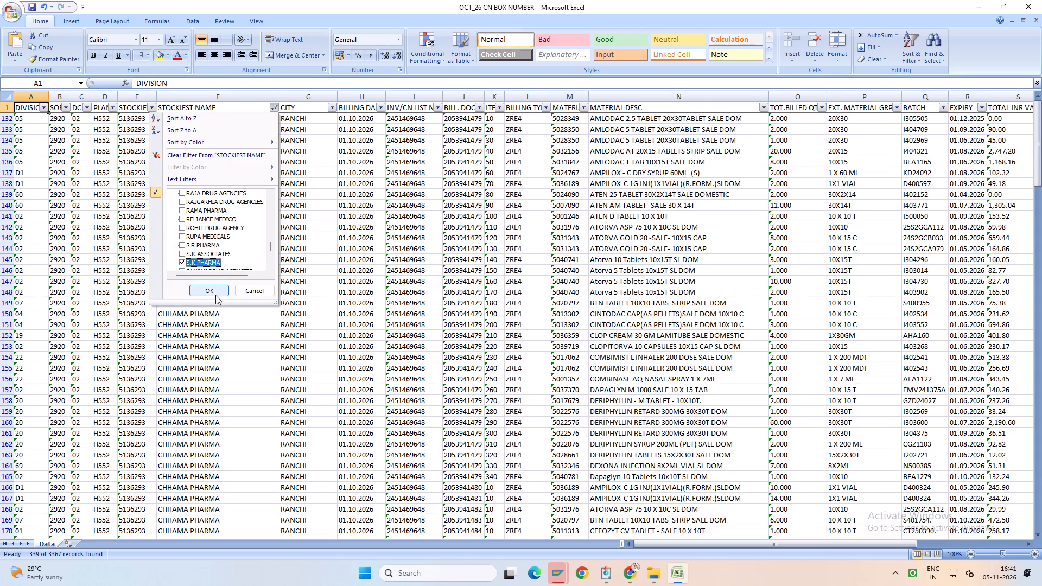
{"action": "left_click", "coordinate": [215, 288]}
{"action": "scroll", "coordinate": [224, 288], "scroll_direction": "up", "scroll_amount": 4}
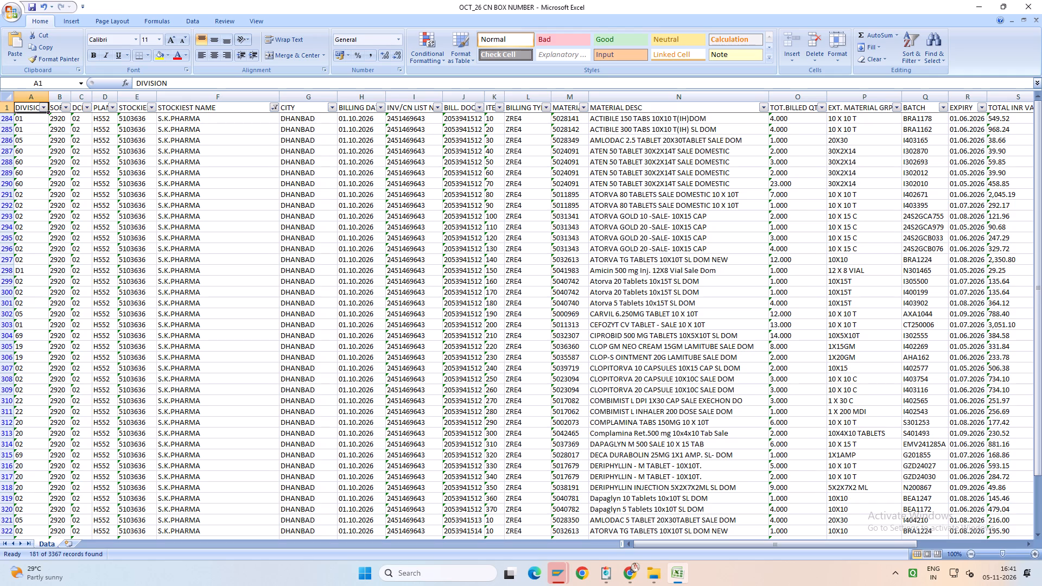
Deselect all billing documents in the BILL. DOC. filter.
{"action": "left_click", "coordinate": [476, 109]}
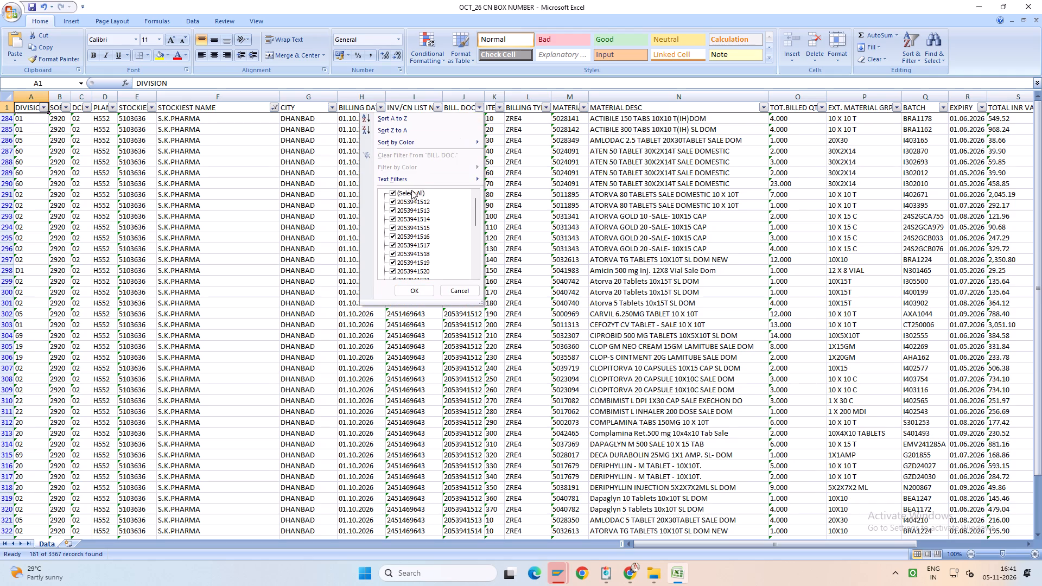
{"action": "left_click", "coordinate": [409, 190]}
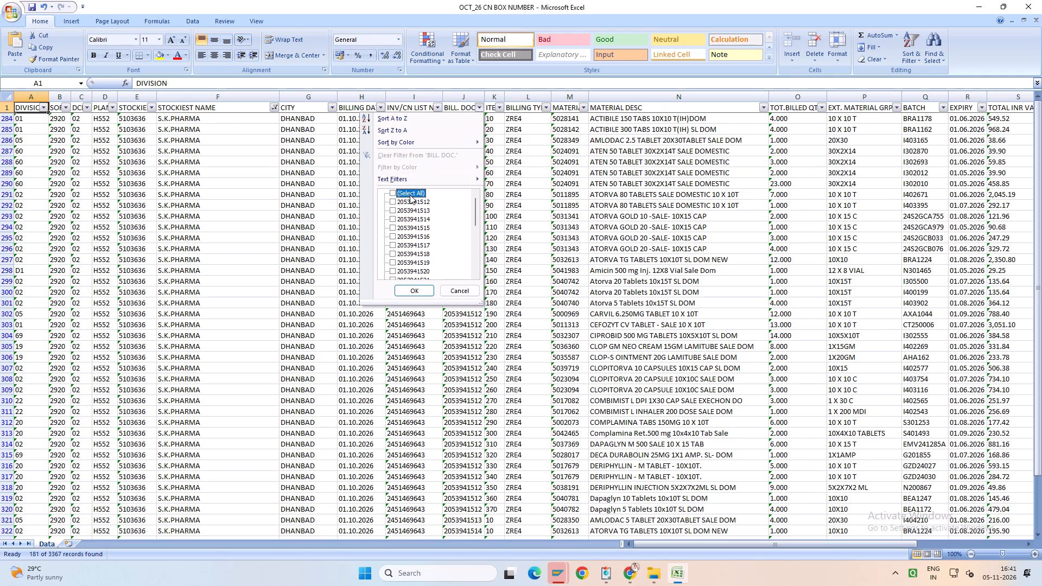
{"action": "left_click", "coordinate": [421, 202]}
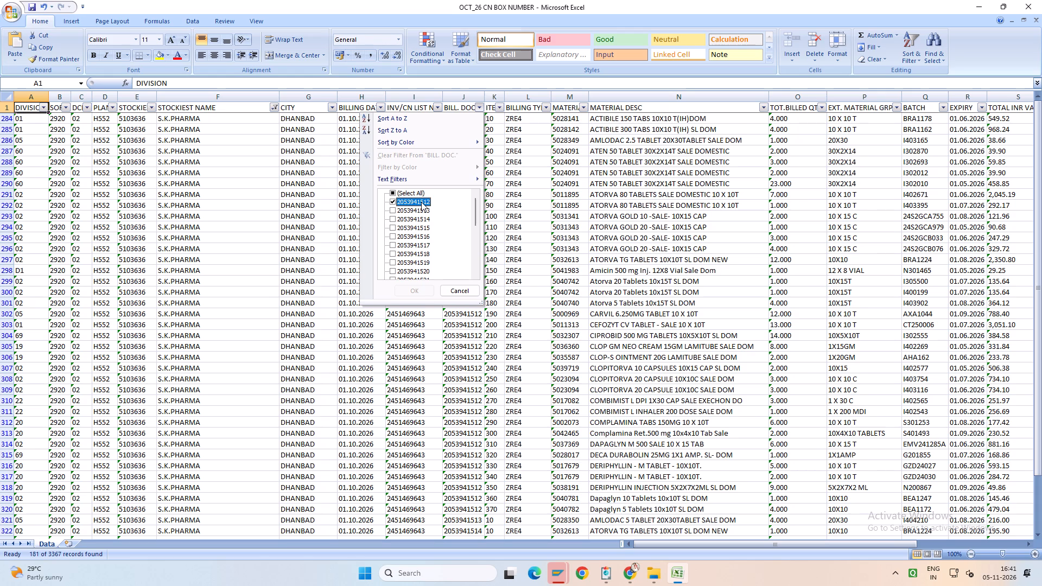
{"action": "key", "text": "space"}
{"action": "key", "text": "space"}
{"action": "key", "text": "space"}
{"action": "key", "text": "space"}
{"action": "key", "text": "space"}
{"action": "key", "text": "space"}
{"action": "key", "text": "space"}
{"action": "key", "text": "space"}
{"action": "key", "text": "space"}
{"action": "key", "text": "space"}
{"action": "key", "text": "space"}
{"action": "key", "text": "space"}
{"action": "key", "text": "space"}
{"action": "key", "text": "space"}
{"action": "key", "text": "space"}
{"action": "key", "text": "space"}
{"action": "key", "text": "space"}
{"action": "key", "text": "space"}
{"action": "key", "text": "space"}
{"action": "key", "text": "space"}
{"action": "left_click", "coordinate": [392, 200]}
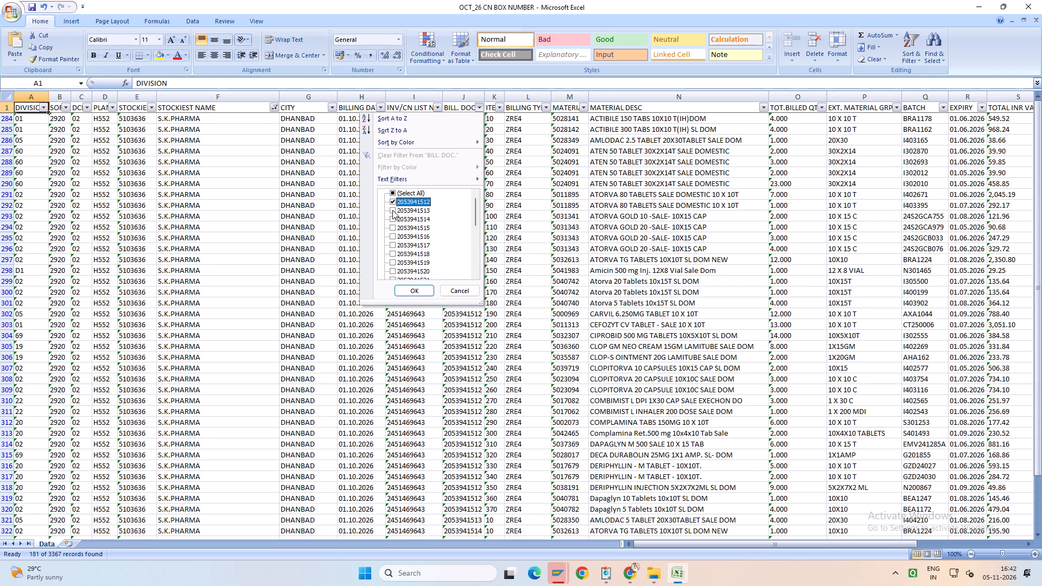
{"action": "left_click", "coordinate": [392, 210]}
{"action": "left_click", "coordinate": [392, 218]}
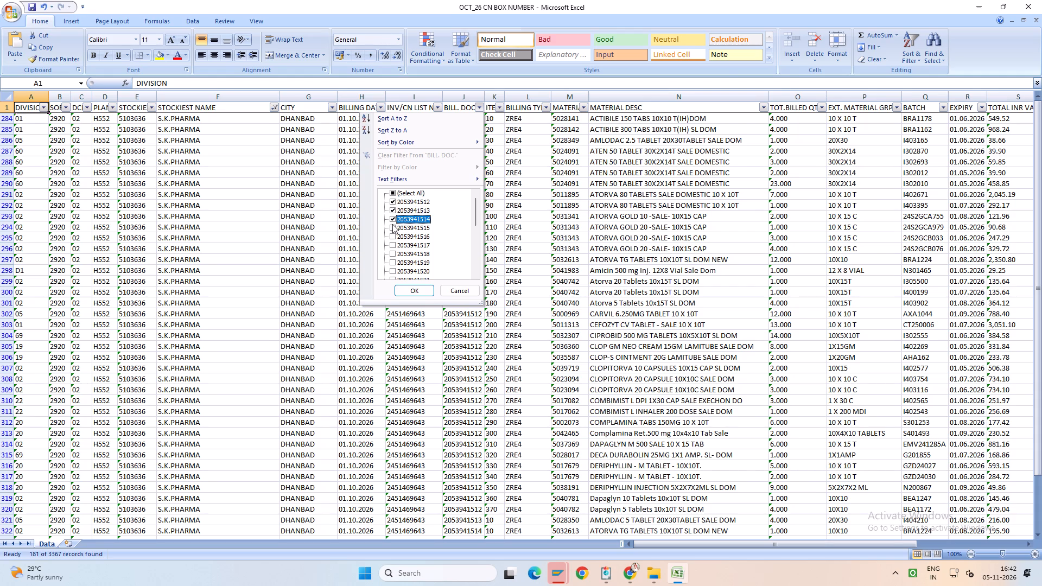
{"action": "left_click", "coordinate": [392, 226]}
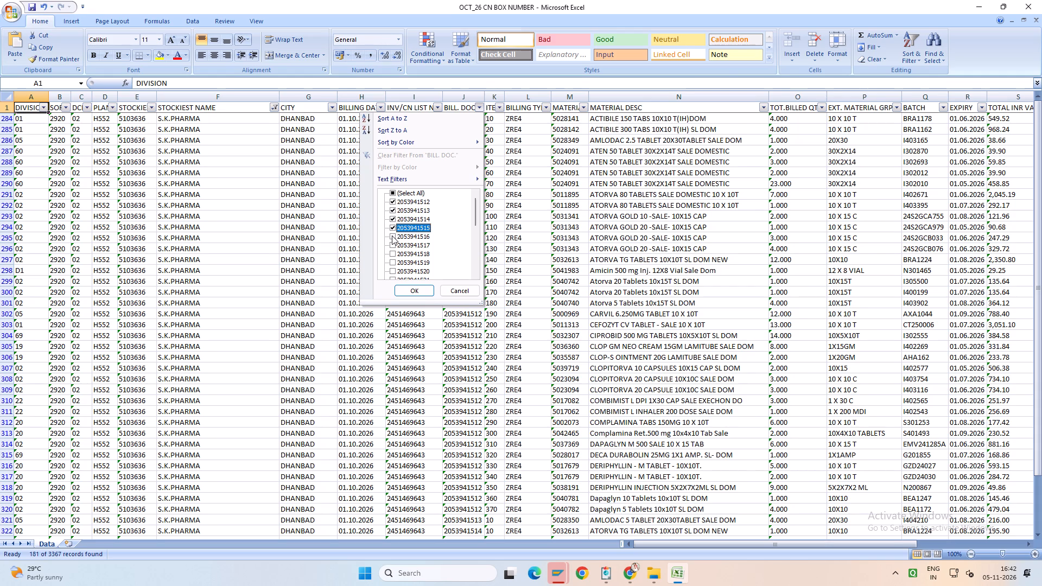
{"action": "left_click", "coordinate": [392, 235]}
{"action": "left_click", "coordinate": [390, 245]}
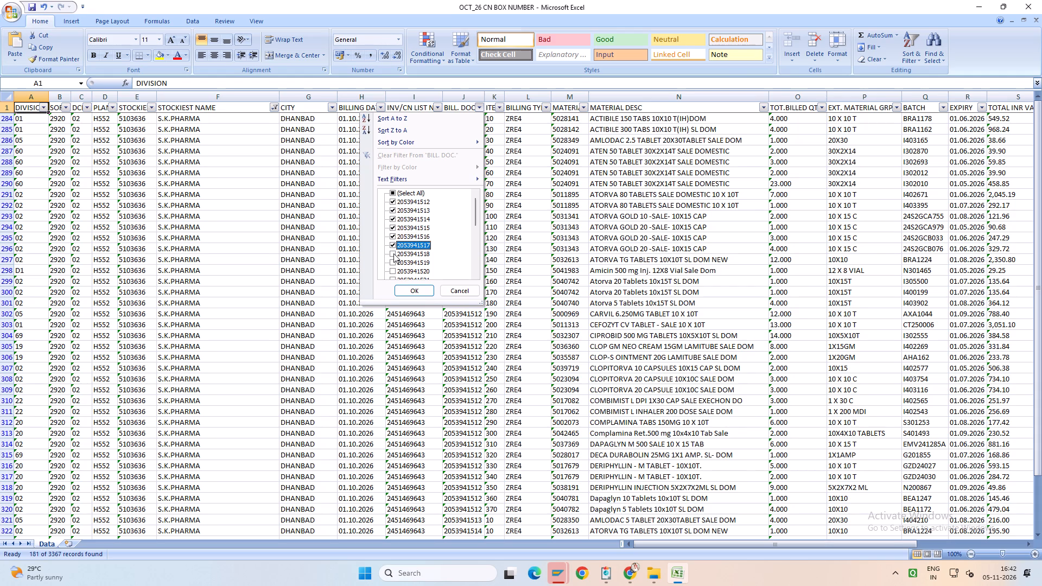
{"action": "left_click", "coordinate": [394, 253]}
{"action": "left_click", "coordinate": [394, 260]}
{"action": "left_click", "coordinate": [394, 269]}
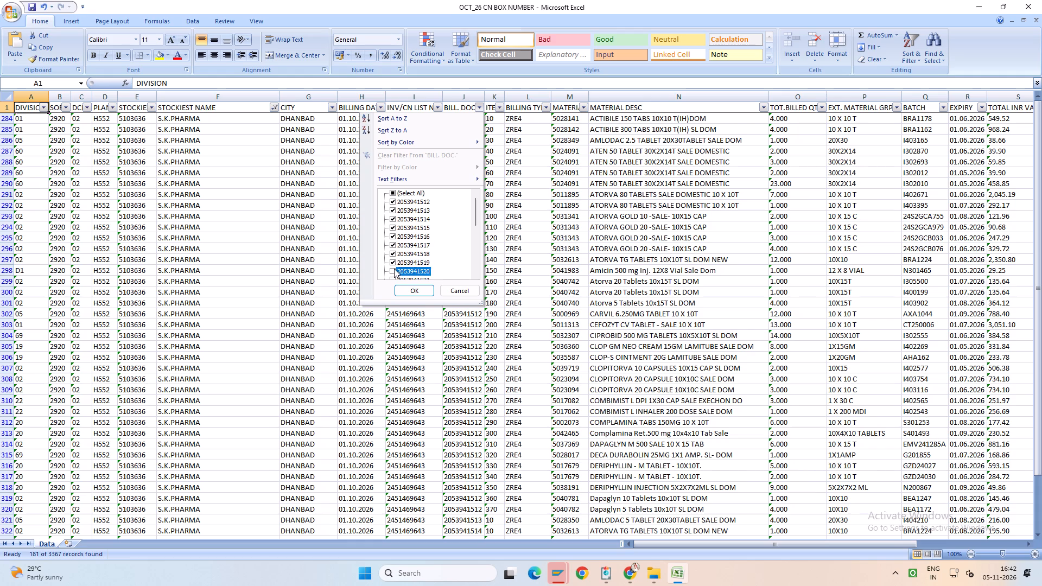
{"action": "scroll", "coordinate": [419, 243], "scroll_direction": "down", "scroll_amount": 1}
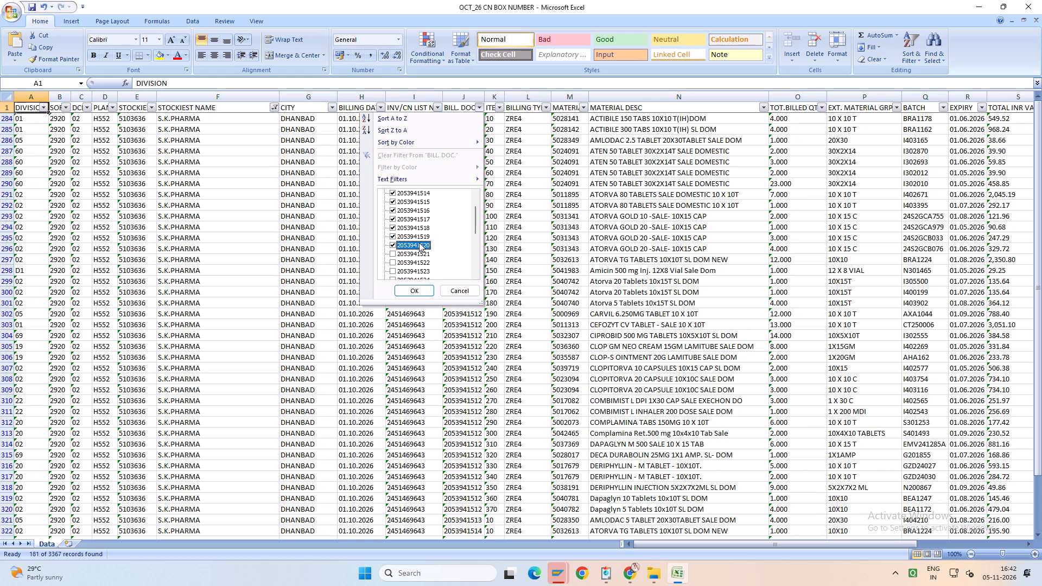
{"action": "left_click", "coordinate": [391, 252]}
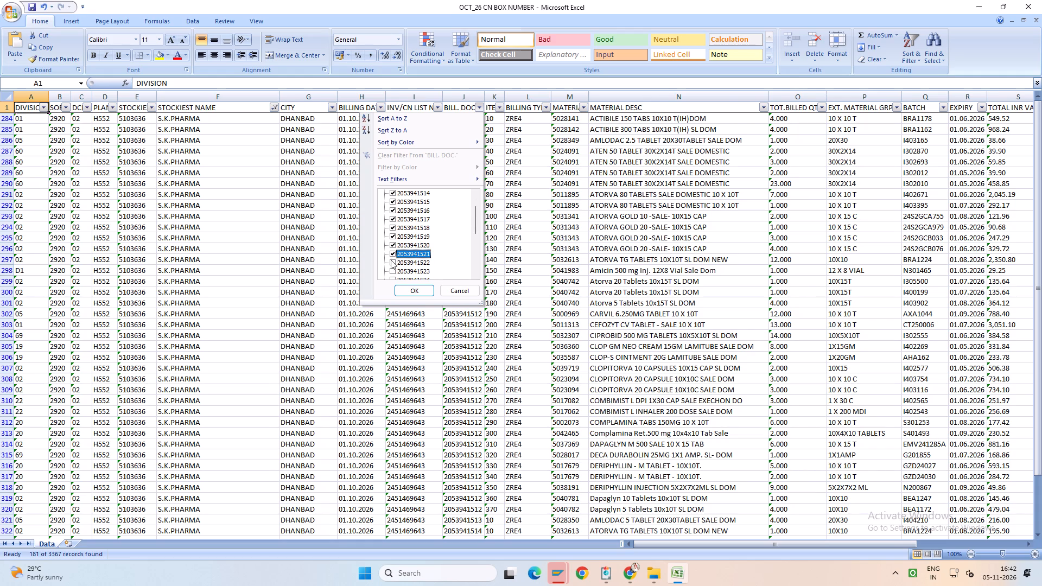
{"action": "left_click", "coordinate": [391, 261]}
{"action": "left_click", "coordinate": [393, 270]}
{"action": "scroll", "coordinate": [430, 240], "scroll_direction": "down", "scroll_amount": 1}
{"action": "left_click", "coordinate": [393, 253]}
{"action": "left_click", "coordinate": [392, 262]}
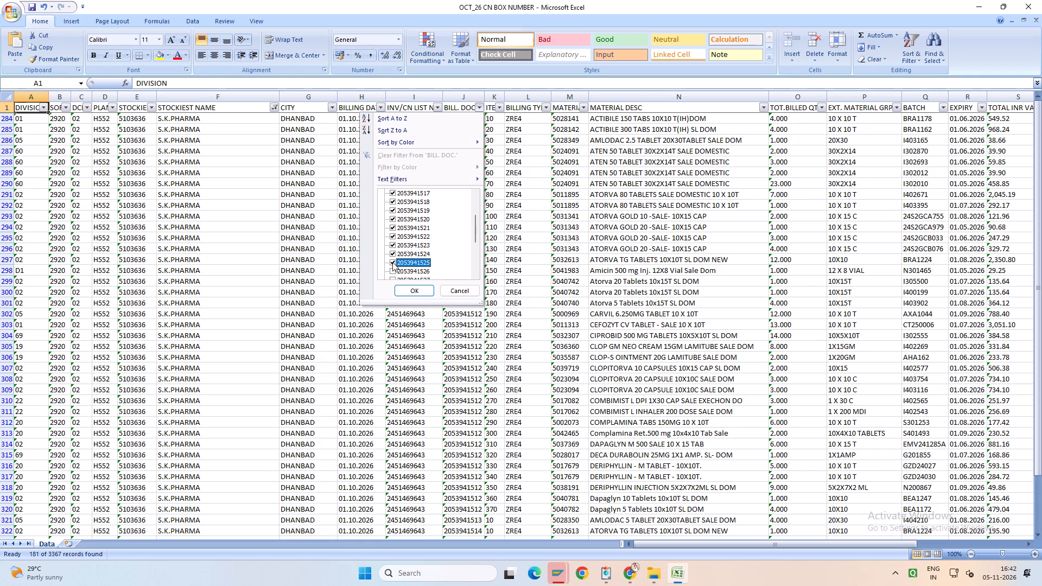
{"action": "left_click", "coordinate": [392, 273]}
{"action": "scroll", "coordinate": [422, 252], "scroll_direction": "down", "scroll_amount": 1}
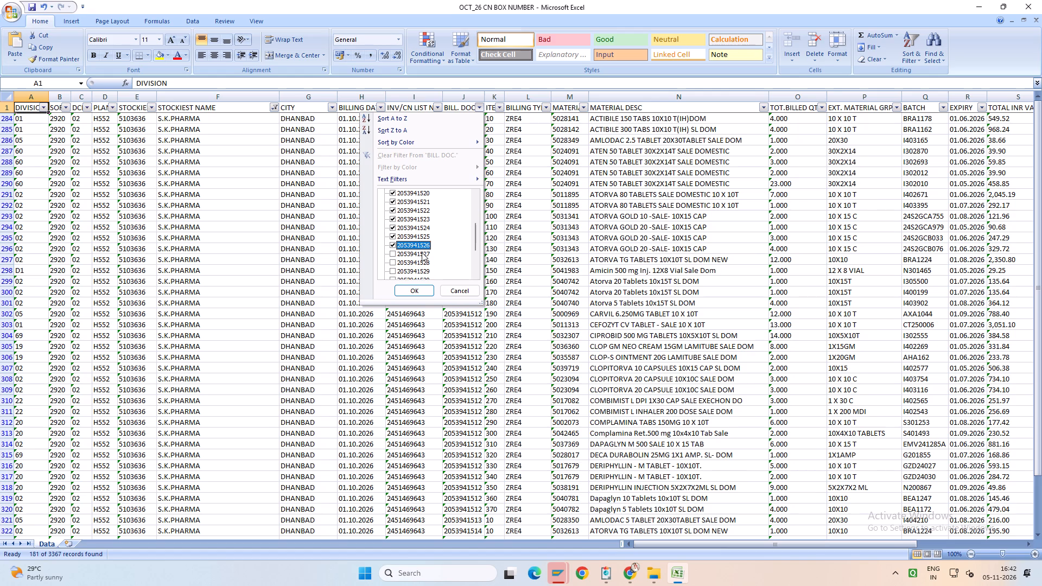
{"action": "left_click", "coordinate": [402, 254]}
{"action": "left_click", "coordinate": [392, 263]}
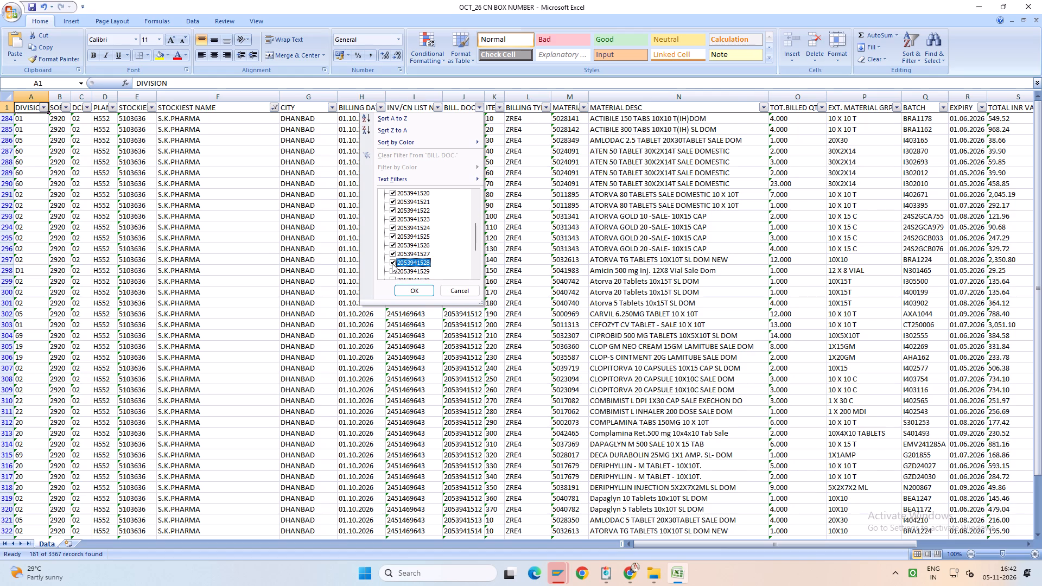
{"action": "left_click", "coordinate": [392, 273]}
{"action": "scroll", "coordinate": [434, 245], "scroll_direction": "down", "scroll_amount": 1}
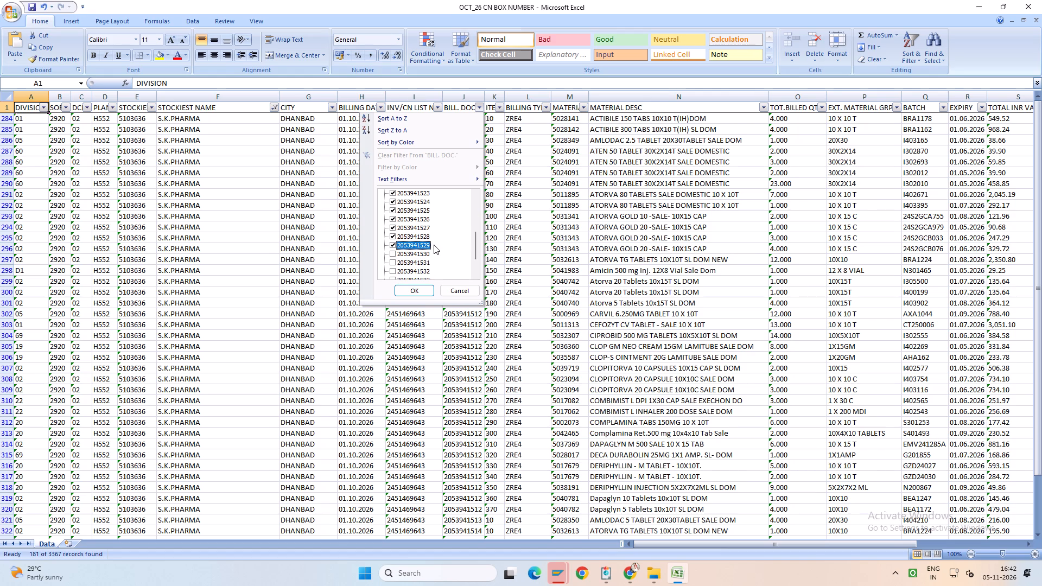
{"action": "left_click", "coordinate": [397, 253]}
{"action": "left_click", "coordinate": [395, 264]}
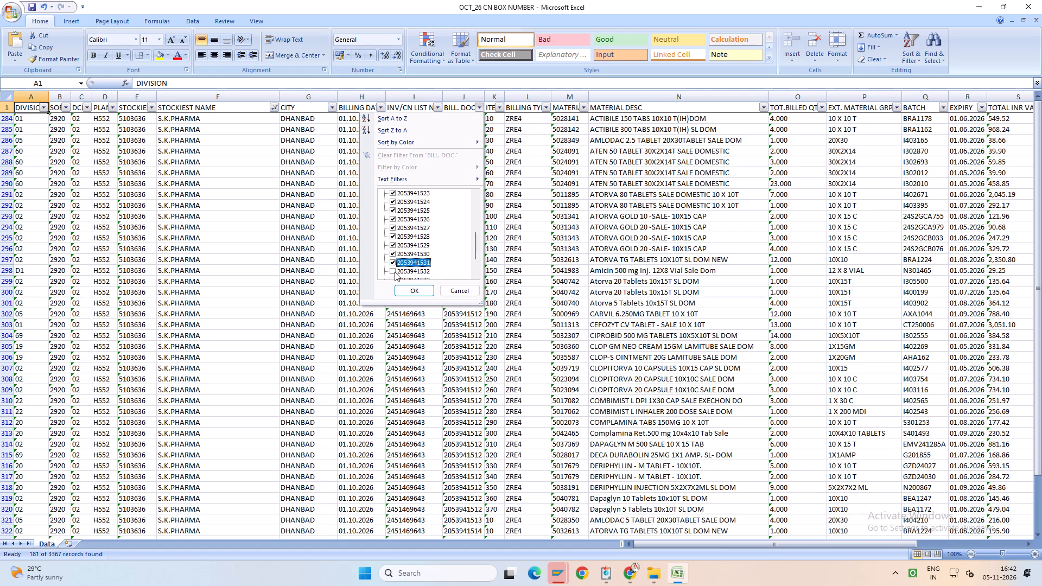
{"action": "left_click", "coordinate": [395, 272]}
{"action": "scroll", "coordinate": [411, 262], "scroll_direction": "down", "scroll_amount": 2}
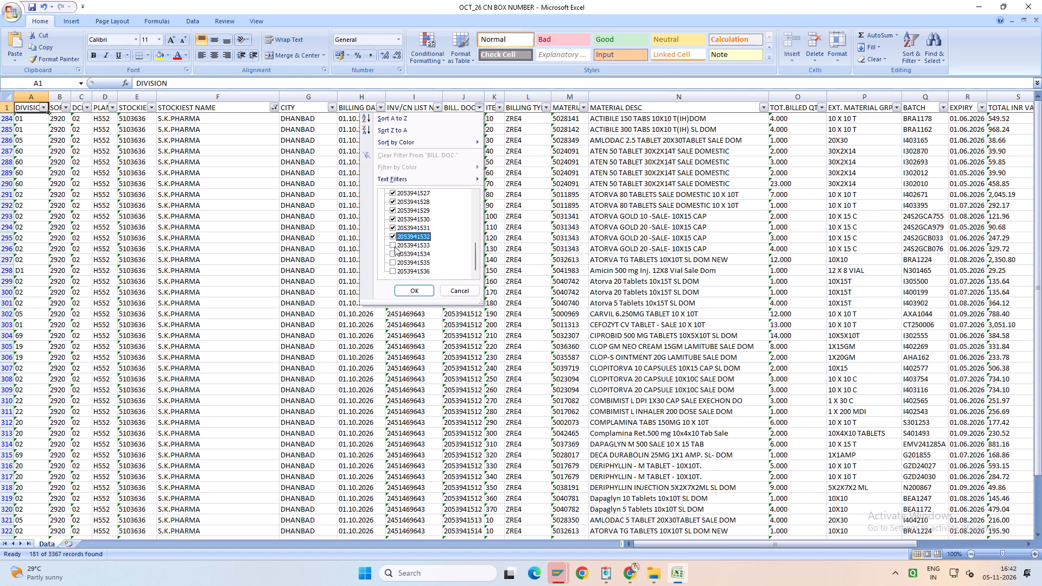
{"action": "left_click", "coordinate": [395, 246]}
{"action": "left_click", "coordinate": [395, 254]}
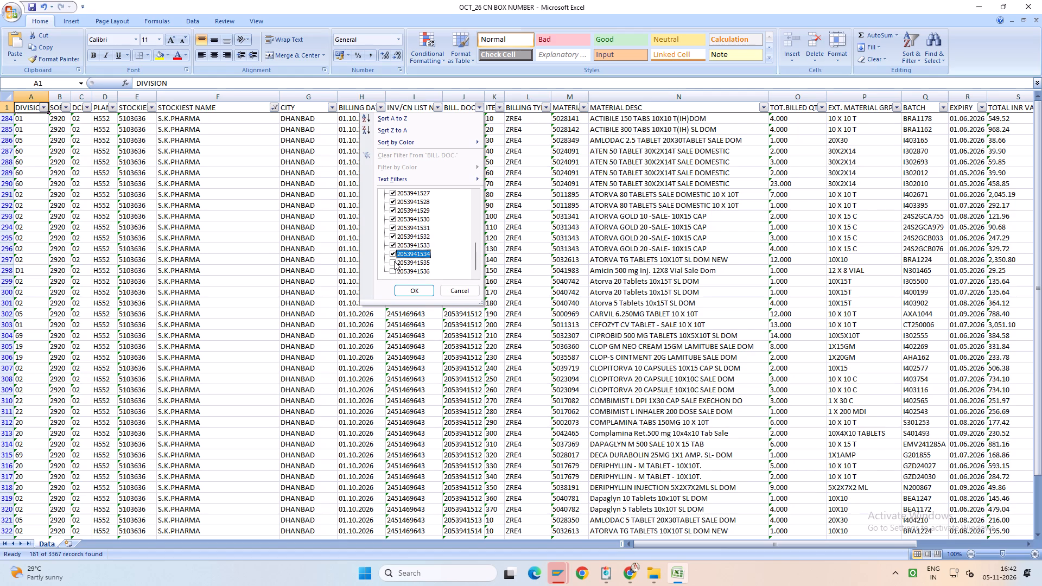
{"action": "left_click", "coordinate": [394, 261]}
{"action": "left_click", "coordinate": [394, 266]}
{"action": "left_click", "coordinate": [393, 262]}
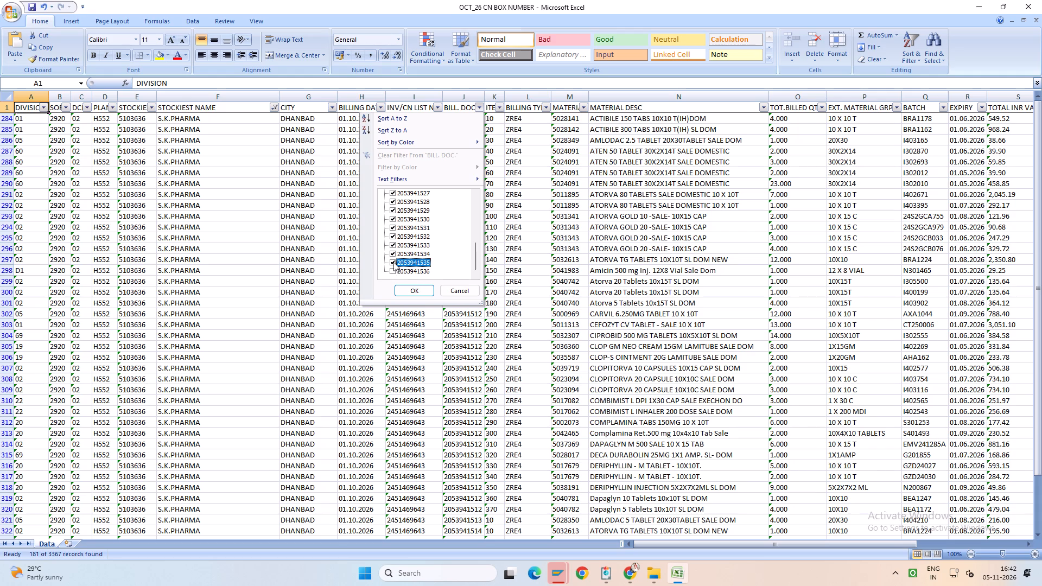
{"action": "left_click", "coordinate": [395, 269]}
{"action": "scroll", "coordinate": [395, 269], "scroll_direction": "down", "scroll_amount": 3}
{"action": "scroll", "coordinate": [395, 269], "scroll_direction": "up", "scroll_amount": 3}
{"action": "scroll", "coordinate": [395, 269], "scroll_direction": "down", "scroll_amount": 4}
{"action": "left_click", "coordinate": [407, 292]}
{"action": "scroll", "coordinate": [407, 292], "scroll_direction": "up", "scroll_amount": 4}
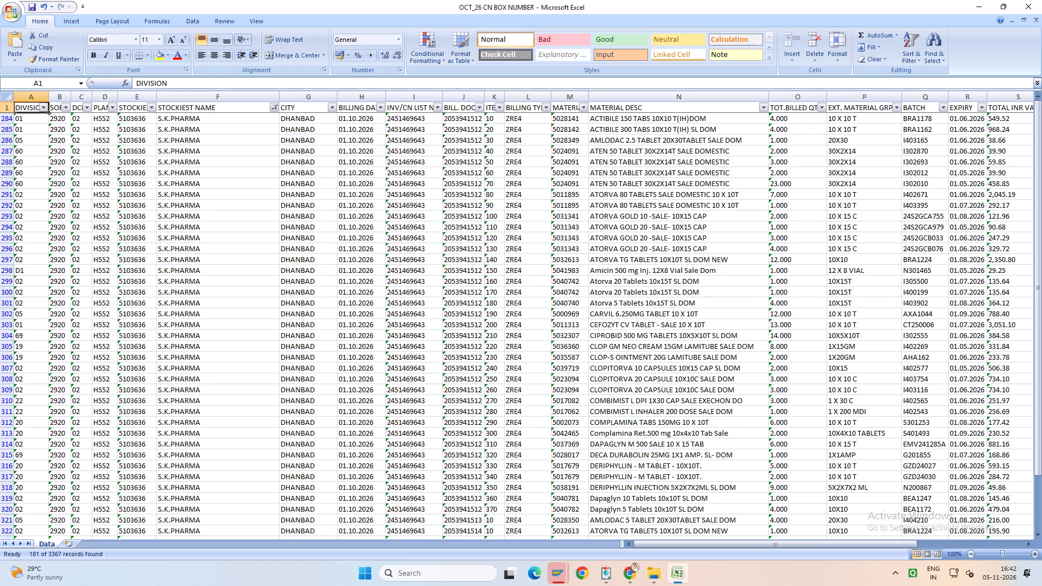
Check the filtered S.K.PHARMA entries in the INV/CN list number column from the first to the last record.
{"action": "left_click", "coordinate": [414, 105]}
{"action": "key", "text": "Down"}
{"action": "key", "text": "ctrl+shift+Down"}
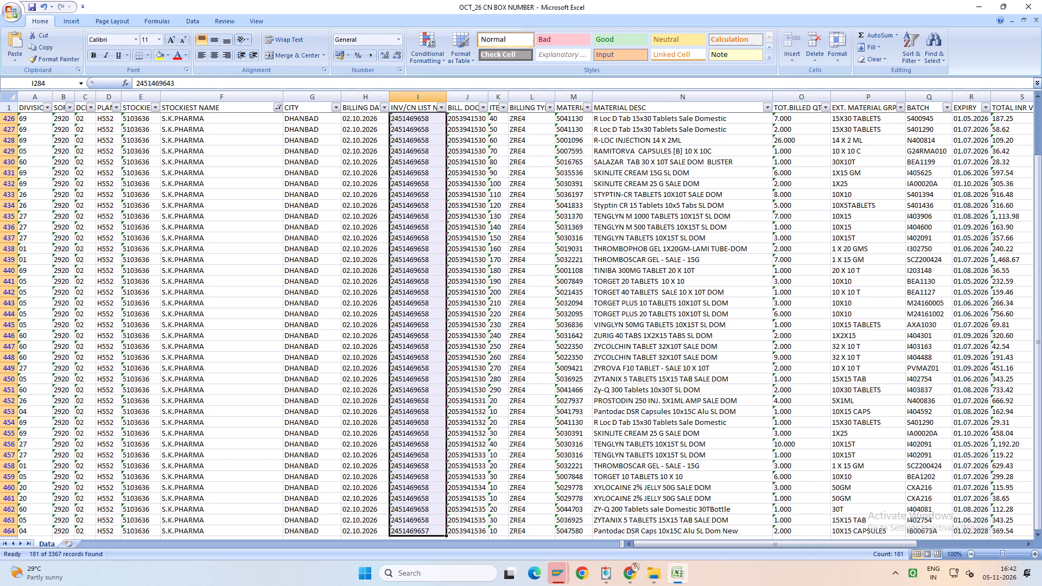
Enter box number 2753 in the BOX NO. column for the first filtered S.K.PHARMA record.
{"action": "left_click", "coordinate": [459, 107]}
{"action": "key", "text": "ctrl+Right"}
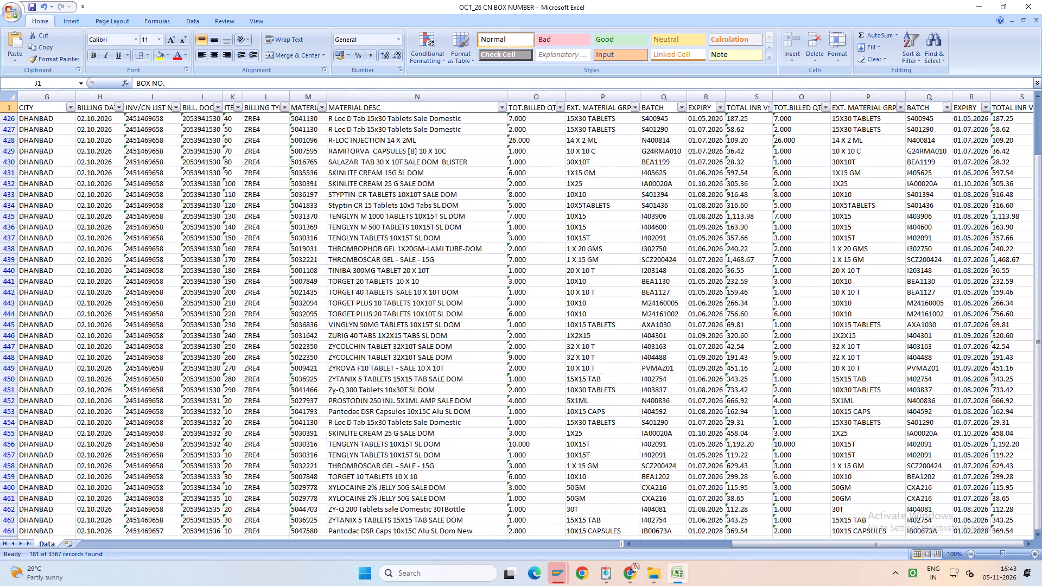
{"action": "key", "text": "Down"}
{"action": "type", "text": "2753"}
{"action": "key", "text": "Up"}
Fill 2753 down the BOX NO. column through the last filtered S.K.PHARMA record and save the workbook.
{"action": "key", "text": "Down"}
{"action": "key", "text": "shift+Down"}
{"action": "key", "text": "shift+Down"}
{"action": "key", "text": "shift+Down"}
{"action": "key", "text": "shift+Down"}
{"action": "key", "text": "shift+Down"}
{"action": "key", "text": "shift+Down"}
{"action": "key", "text": "shift+Down"}
{"action": "key", "text": "shift+Down"}
{"action": "key", "text": "shift+Down"}
{"action": "key", "text": "shift+Down"}
{"action": "key", "text": "shift+Down"}
{"action": "key", "text": "shift+Down"}
{"action": "key", "text": "shift+Down"}
{"action": "key", "text": "shift+Down"}
{"action": "key", "text": "shift+Down"}
{"action": "key", "text": "shift+Down"}
{"action": "key", "text": "shift+Down"}
{"action": "key", "text": "shift+Down"}
{"action": "key", "text": "shift+Down"}
{"action": "key", "text": "shift+Down"}
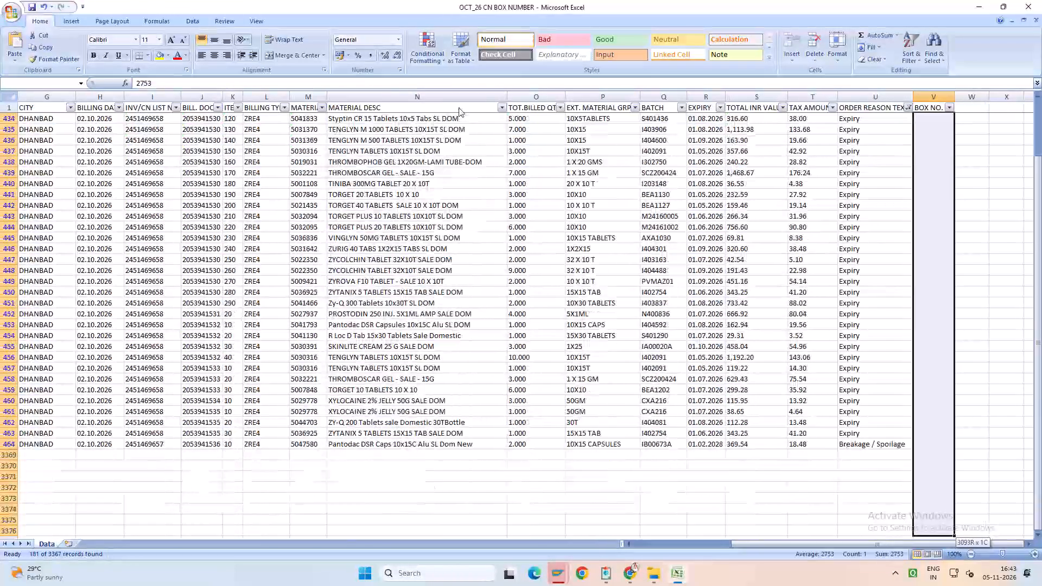
{"action": "key", "text": "shift+Up"}
{"action": "key", "text": "shift+Up"}
{"action": "key", "text": "shift+Up"}
{"action": "key", "text": "shift+Up"}
{"action": "key", "text": "shift+Up"}
{"action": "key", "text": "shift+Up"}
{"action": "key", "text": "shift+Up"}
{"action": "key", "text": "shift+Up"}
{"action": "key", "text": "shift+Up"}
{"action": "key", "text": "shift+Up"}
{"action": "key", "text": "shift+Up"}
{"action": "key", "text": "shift+Up"}
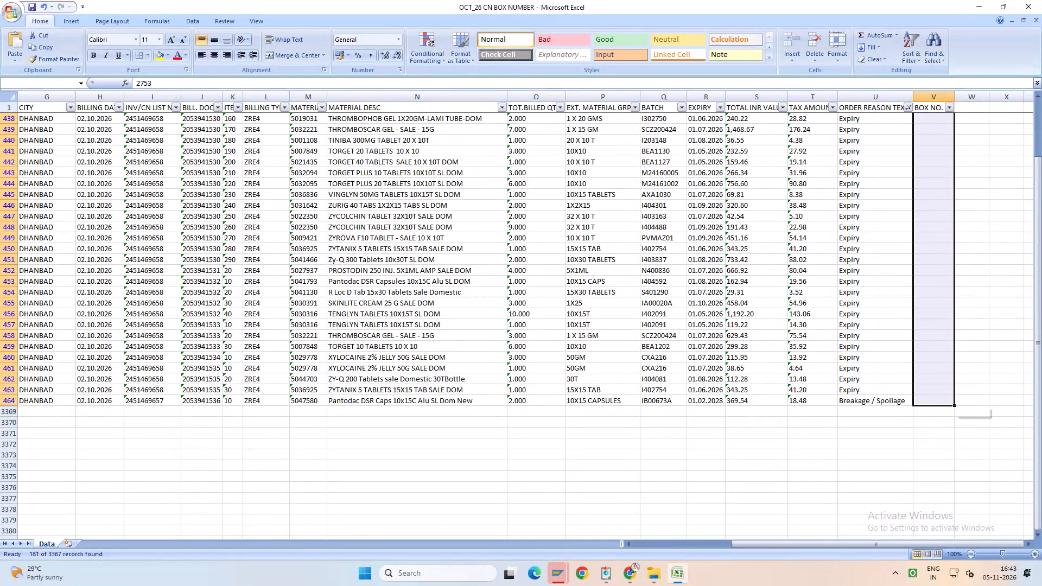
{"action": "key", "text": "ctrl+d"}
{"action": "key", "text": "ctrl+s"}
{"action": "key", "text": "ctrl+s"}
Check the filled BOX NO. entries from the first to the last filtered S.K.PHARMA record.
{"action": "key", "text": "Up"}
{"action": "key", "text": "Down"}
{"action": "key", "text": "ctrl+shift+Down"}
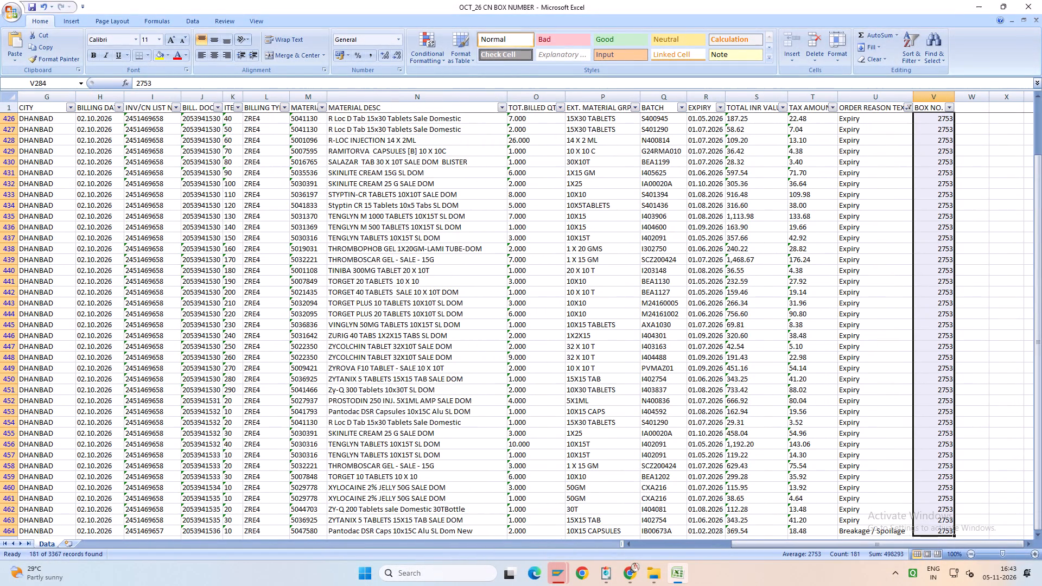
Save the workbook and return to the DIVISION cell at the start of the header row.
{"action": "key", "text": "ctrl+s"}
{"action": "key", "text": "ctrl+s"}
{"action": "key", "text": "ctrl+s"}
{"action": "key", "text": "ctrl+s"}
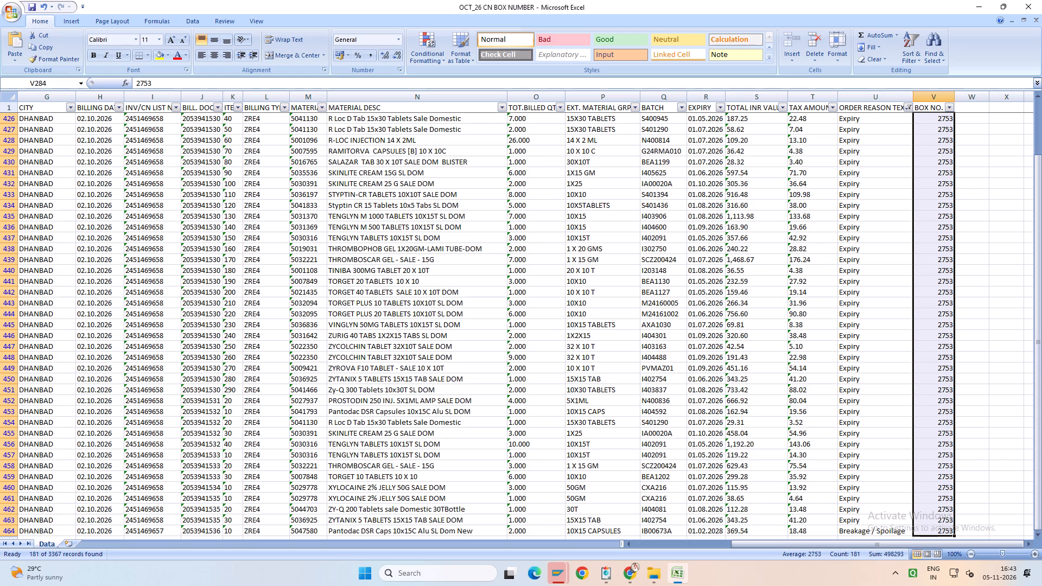
{"action": "key", "text": "ctrl+s"}
{"action": "key", "text": "ctrl+s"}
{"action": "key", "text": "ctrl+s"}
{"action": "key", "text": "ctrl+s"}
{"action": "key", "text": "ctrl+s"}
{"action": "key", "text": "ctrl+Up"}
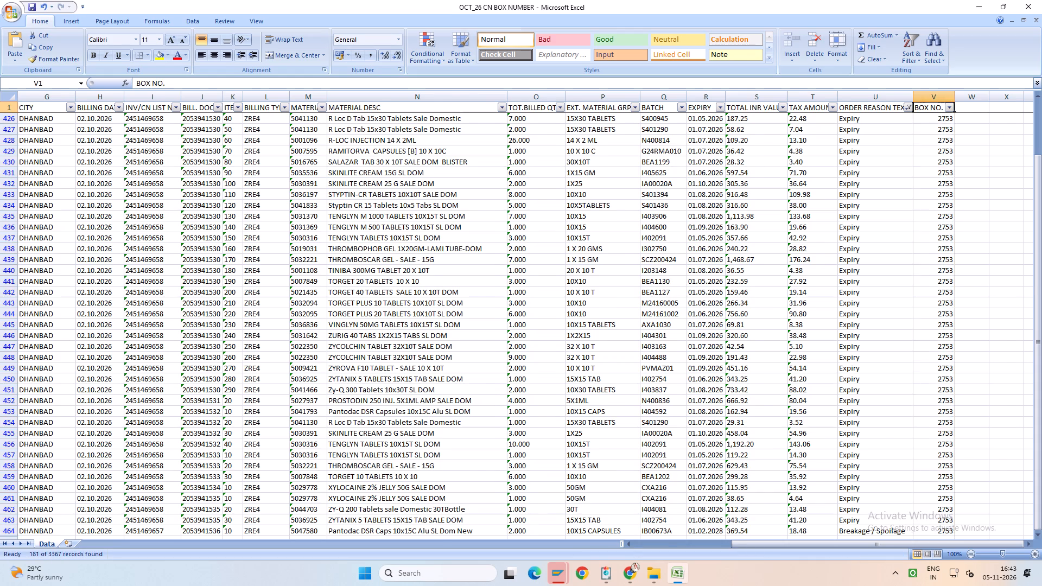
{"action": "key", "text": "ctrl+Left"}
{"action": "key", "text": "ctrl+s"}
{"action": "key", "text": "ctrl+s"}
{"action": "key", "text": "ctrl+s"}
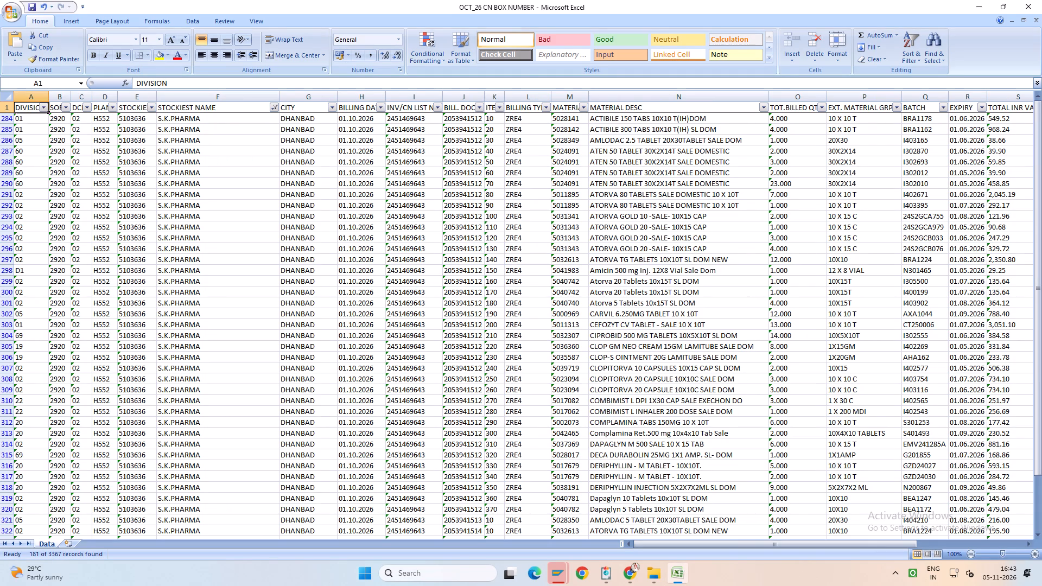
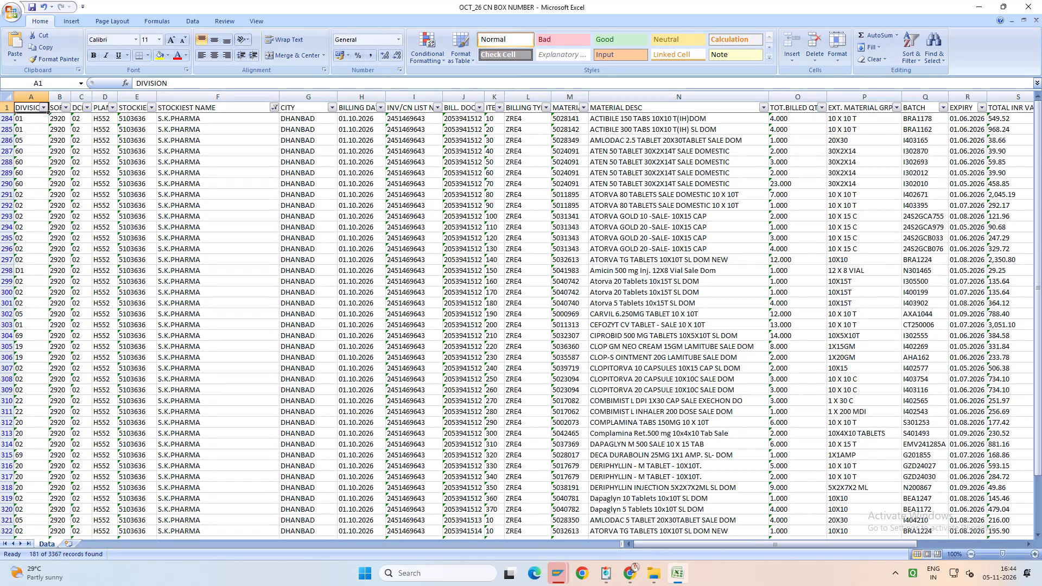
Deselect every stockist in the STOCKIEST NAME column's filter list, including S.K.PHARMA.
{"action": "left_click", "coordinate": [274, 110]}
{"action": "left_click", "coordinate": [198, 195]}
{"action": "left_click", "coordinate": [205, 195]}
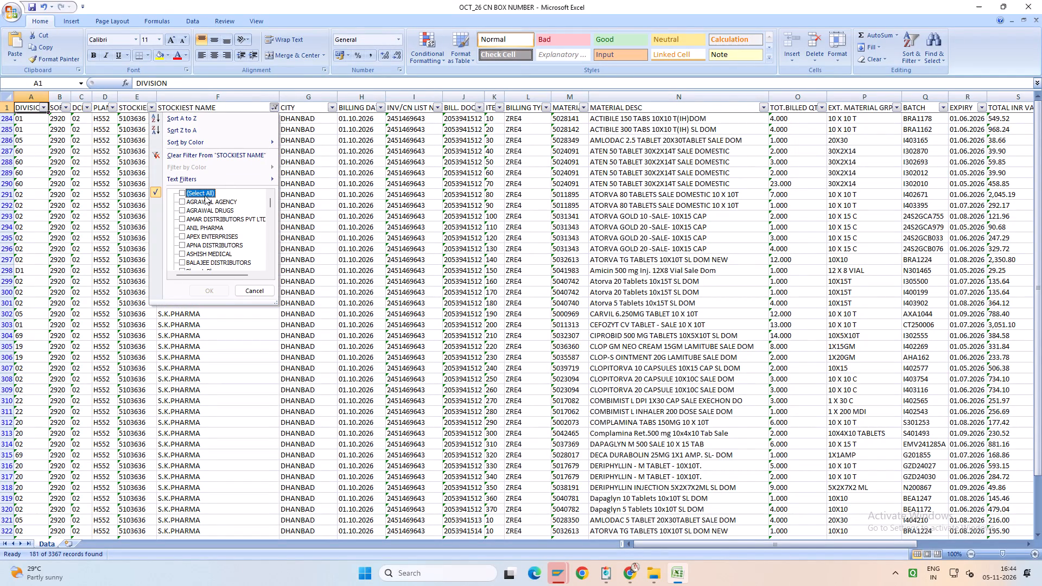
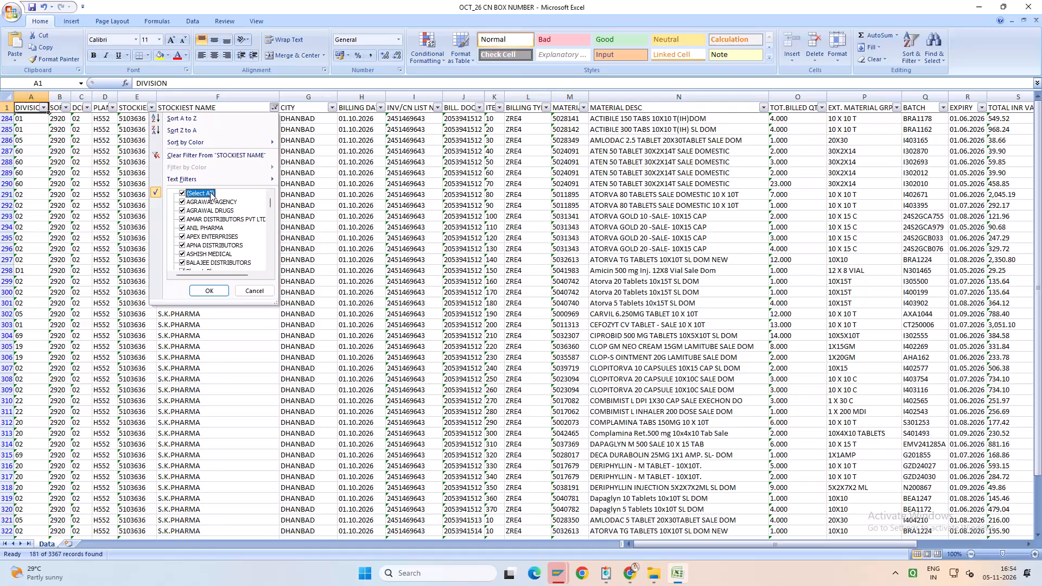
Filter the STOCKIEST NAME column to show only CHOUDHARY MEDICAL AGENCIES.
{"action": "left_click", "coordinate": [210, 192]}
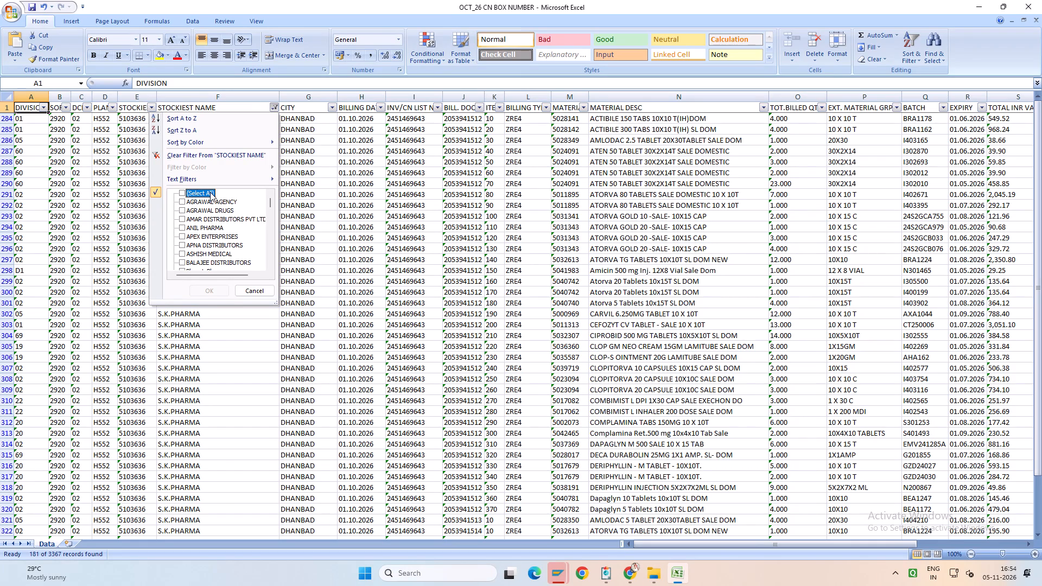
{"action": "left_click", "coordinate": [210, 192]}
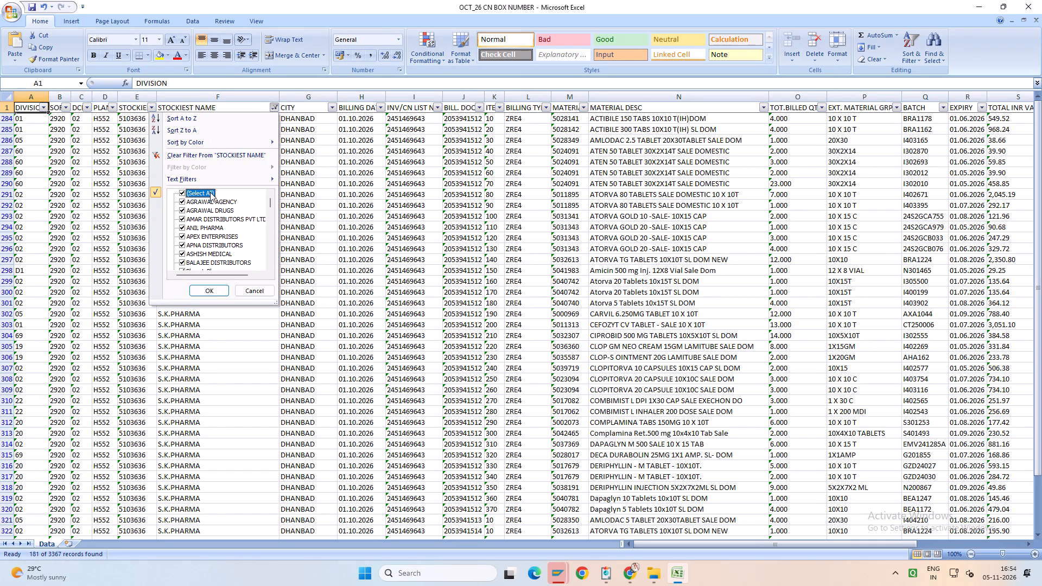
{"action": "double_click", "coordinate": [210, 192]}
{"action": "key", "text": "c"}
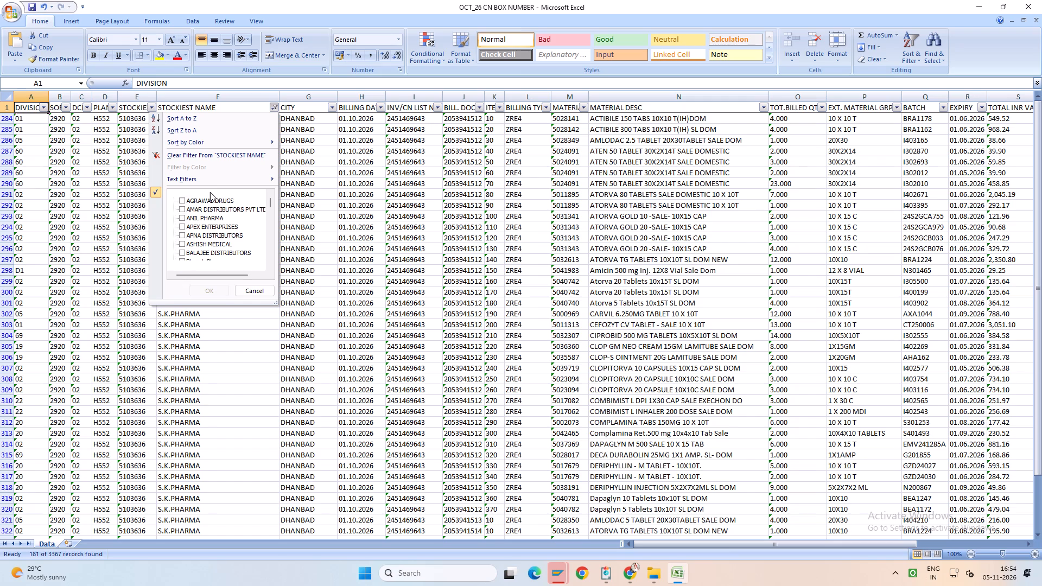
{"action": "key", "text": "c"}
{"action": "key", "text": "c"}
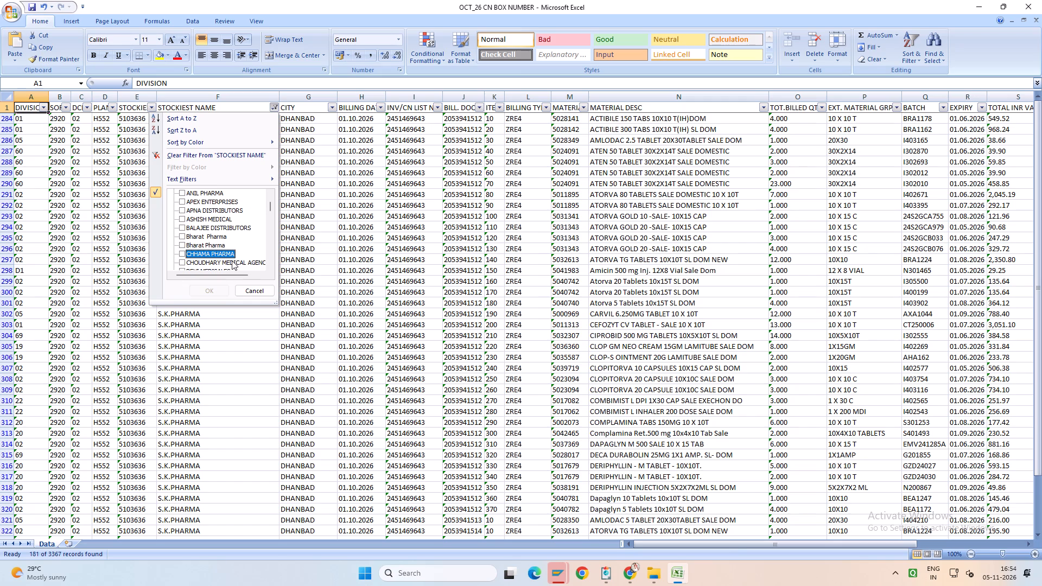
{"action": "left_click", "coordinate": [232, 260]}
{"action": "left_click", "coordinate": [220, 289]}
{"action": "scroll", "coordinate": [478, 271], "scroll_direction": "up", "scroll_amount": 4}
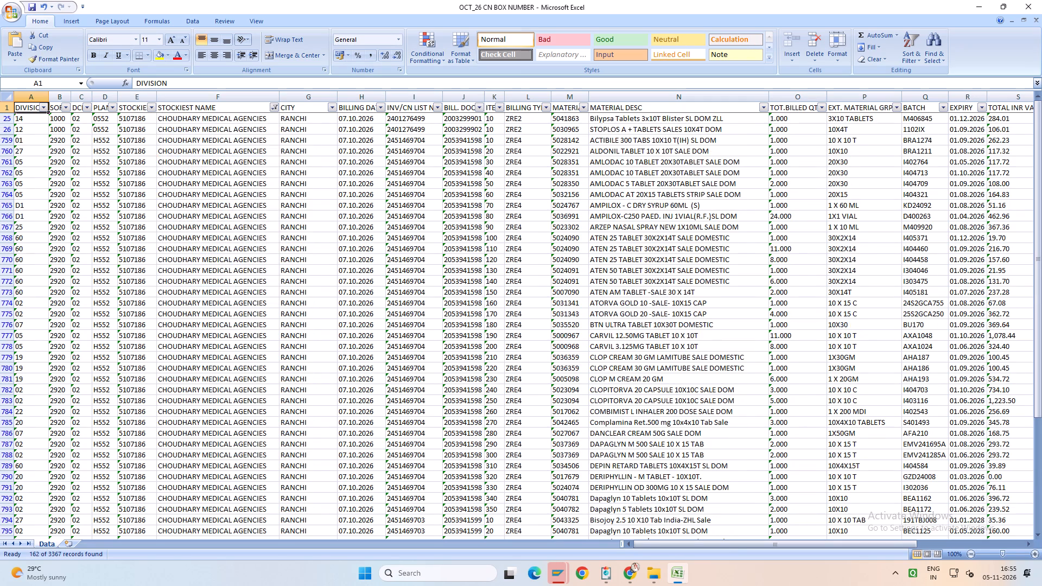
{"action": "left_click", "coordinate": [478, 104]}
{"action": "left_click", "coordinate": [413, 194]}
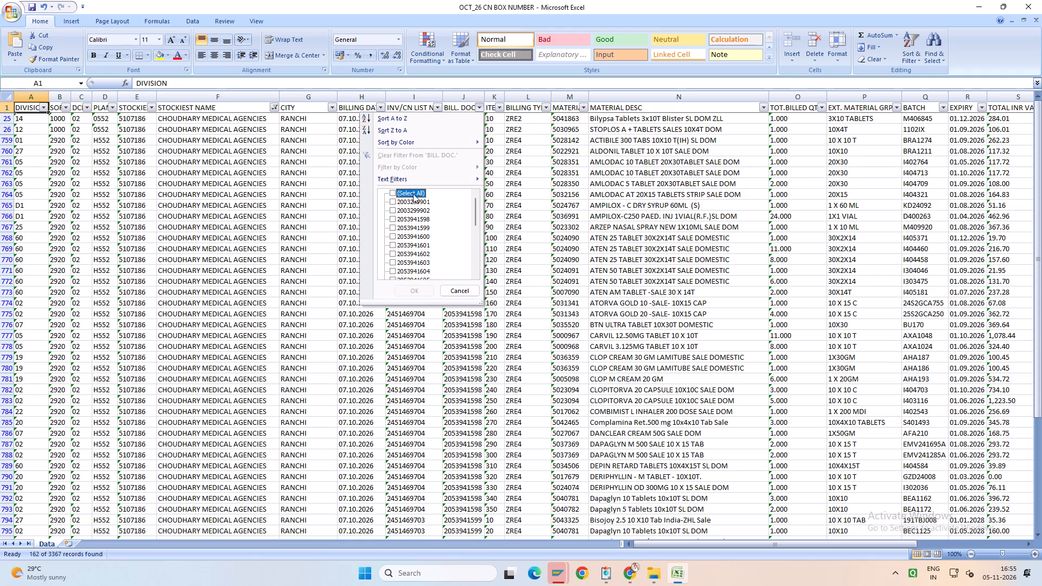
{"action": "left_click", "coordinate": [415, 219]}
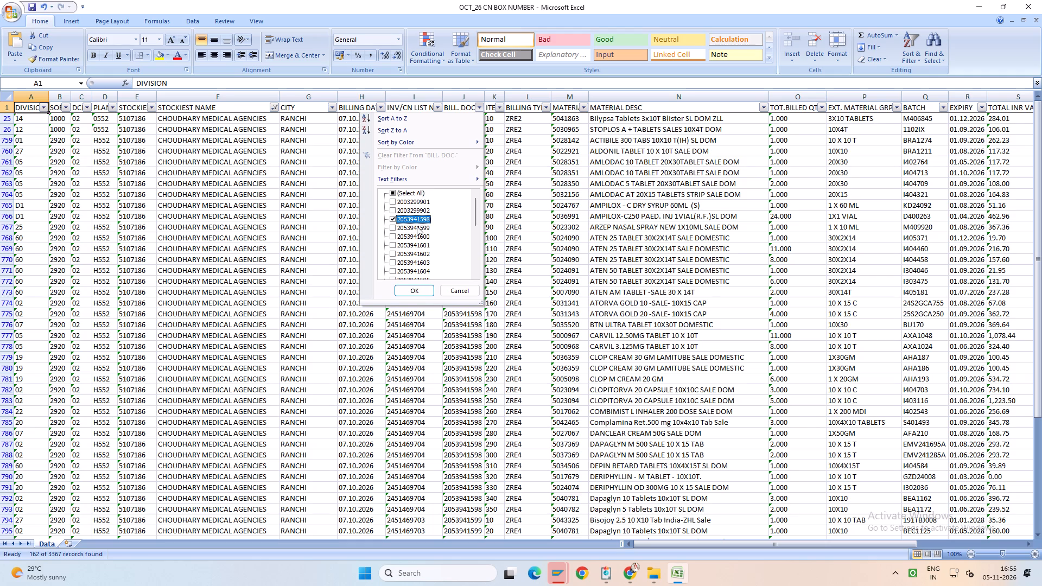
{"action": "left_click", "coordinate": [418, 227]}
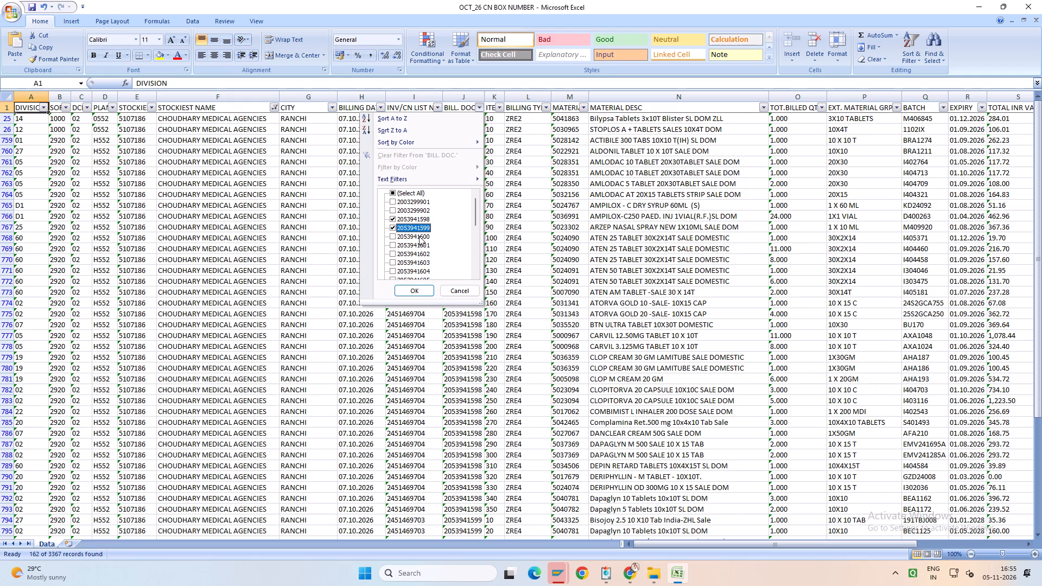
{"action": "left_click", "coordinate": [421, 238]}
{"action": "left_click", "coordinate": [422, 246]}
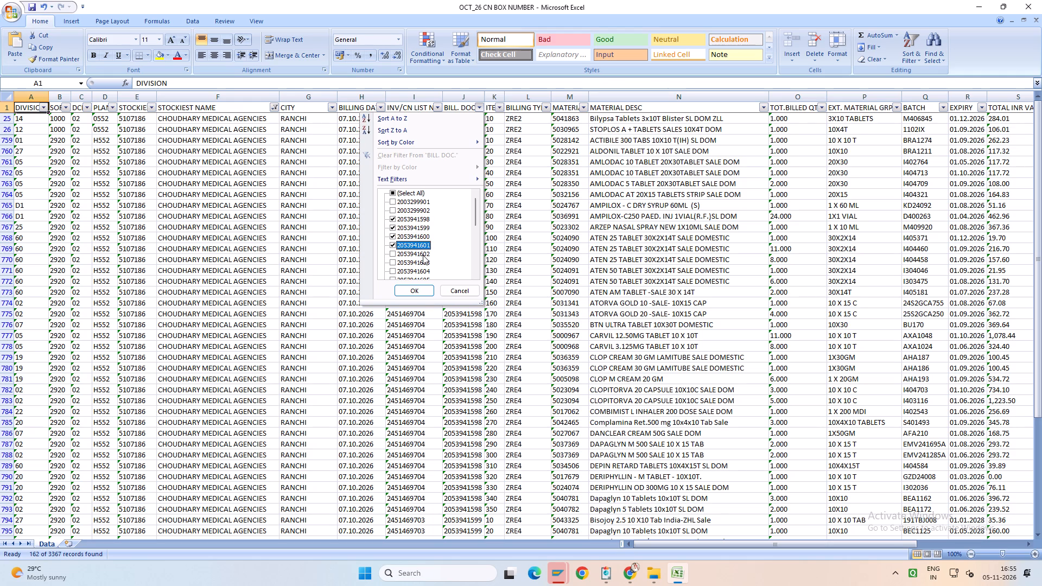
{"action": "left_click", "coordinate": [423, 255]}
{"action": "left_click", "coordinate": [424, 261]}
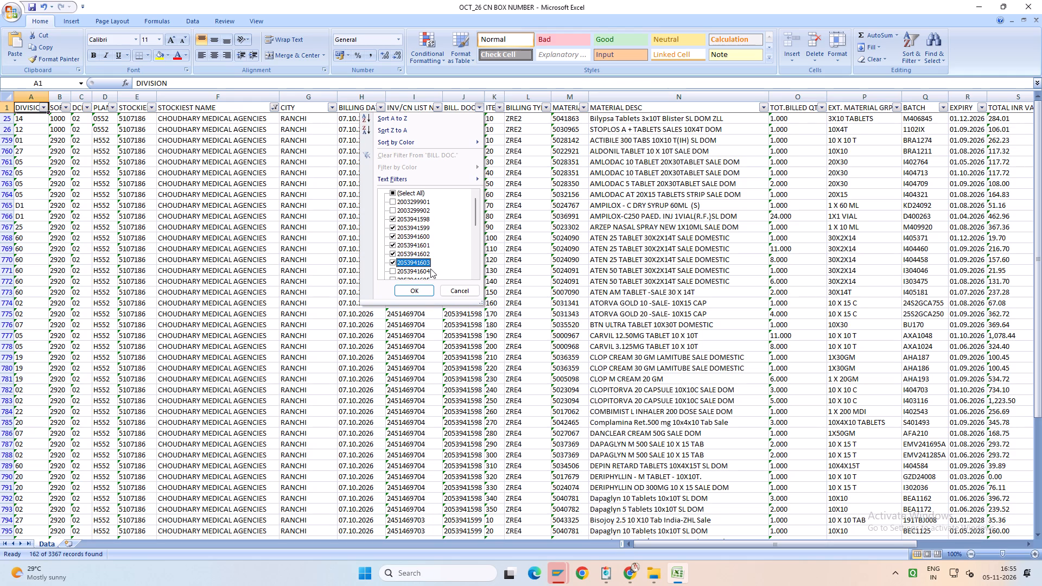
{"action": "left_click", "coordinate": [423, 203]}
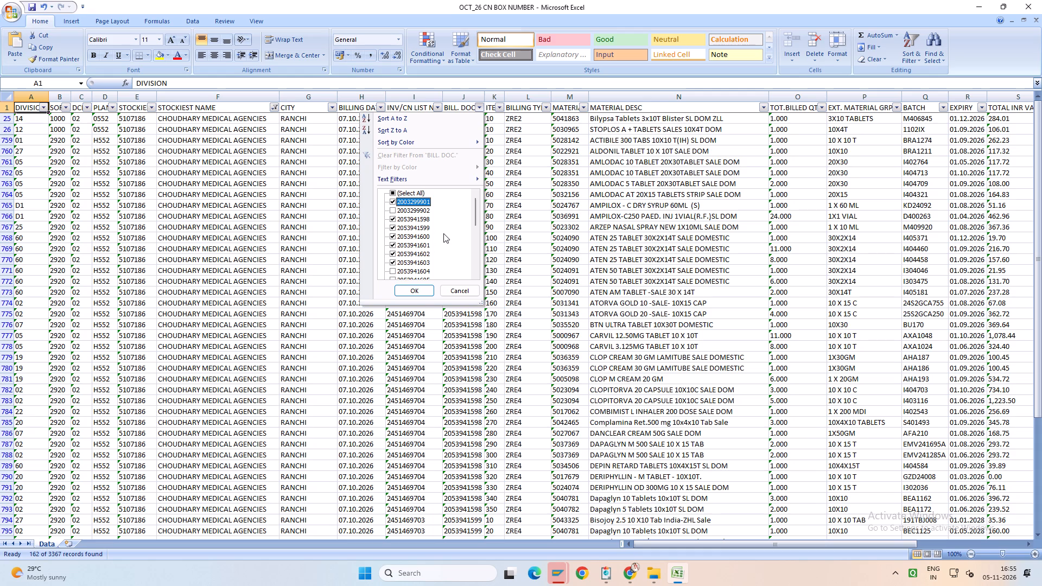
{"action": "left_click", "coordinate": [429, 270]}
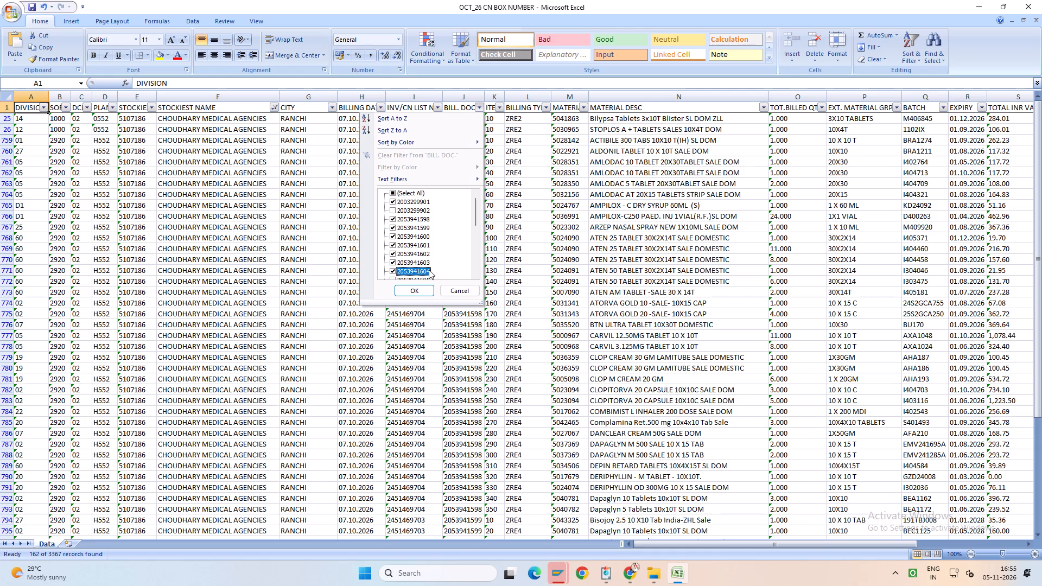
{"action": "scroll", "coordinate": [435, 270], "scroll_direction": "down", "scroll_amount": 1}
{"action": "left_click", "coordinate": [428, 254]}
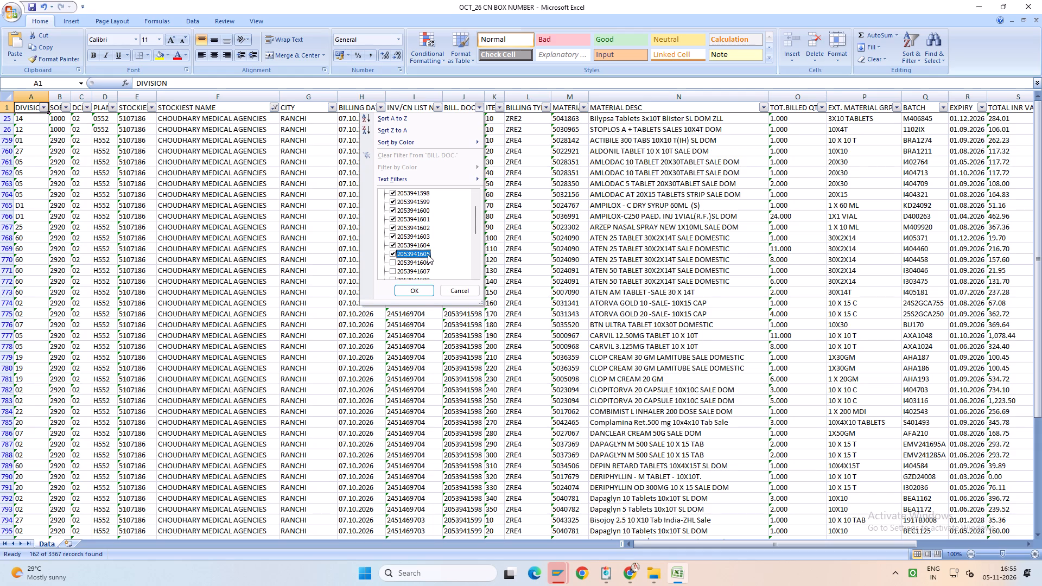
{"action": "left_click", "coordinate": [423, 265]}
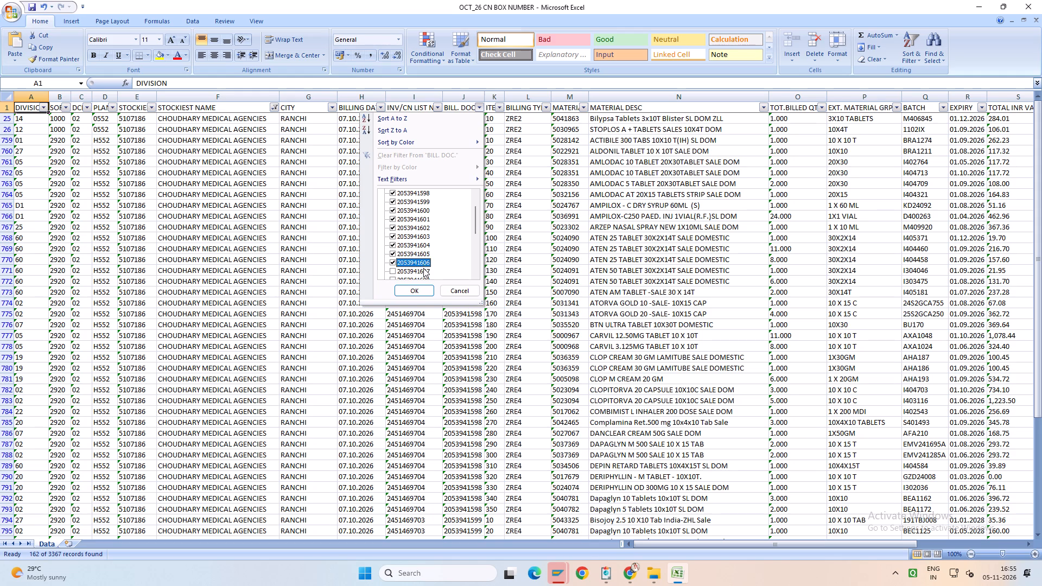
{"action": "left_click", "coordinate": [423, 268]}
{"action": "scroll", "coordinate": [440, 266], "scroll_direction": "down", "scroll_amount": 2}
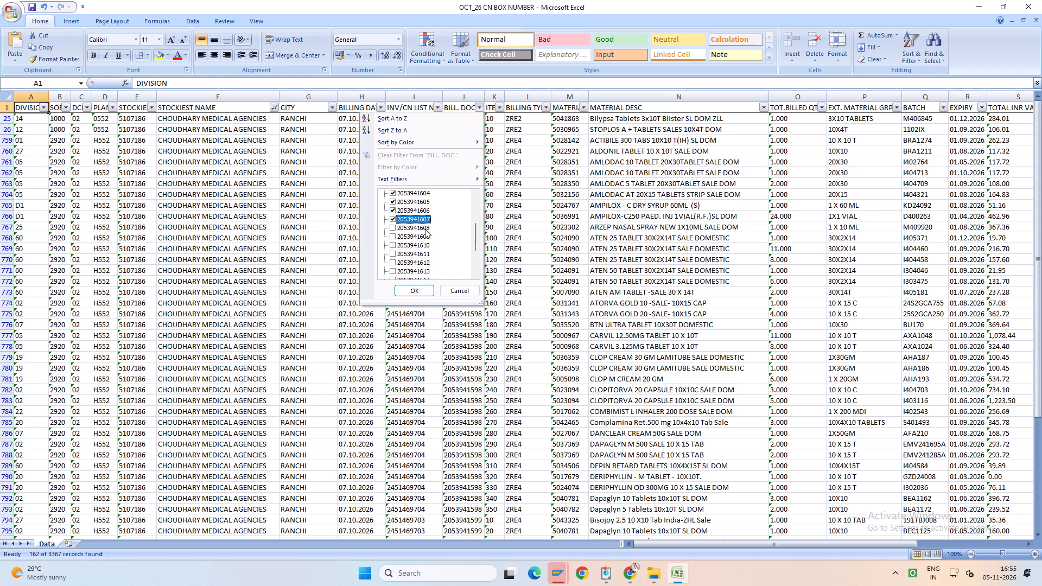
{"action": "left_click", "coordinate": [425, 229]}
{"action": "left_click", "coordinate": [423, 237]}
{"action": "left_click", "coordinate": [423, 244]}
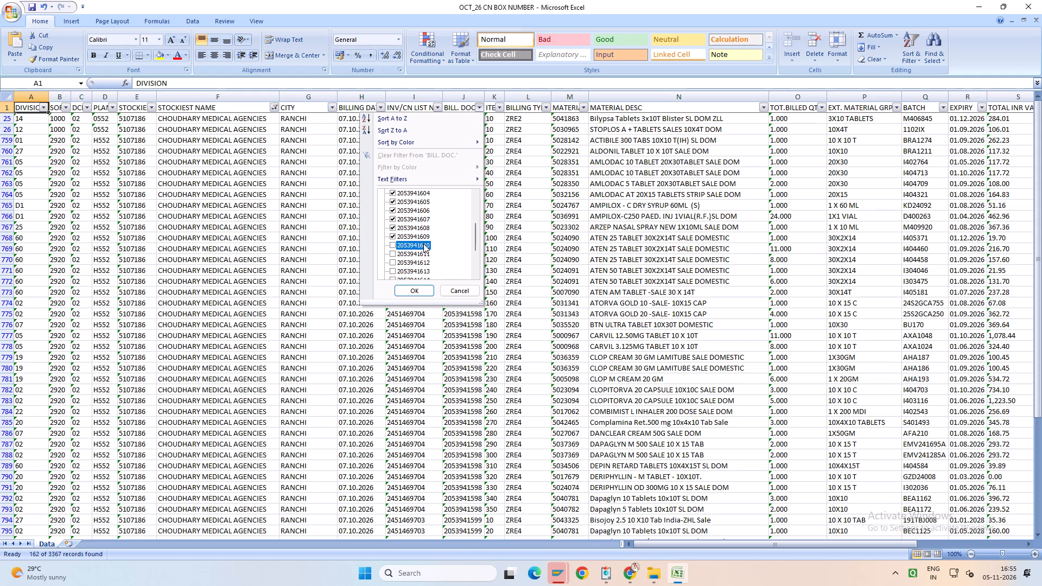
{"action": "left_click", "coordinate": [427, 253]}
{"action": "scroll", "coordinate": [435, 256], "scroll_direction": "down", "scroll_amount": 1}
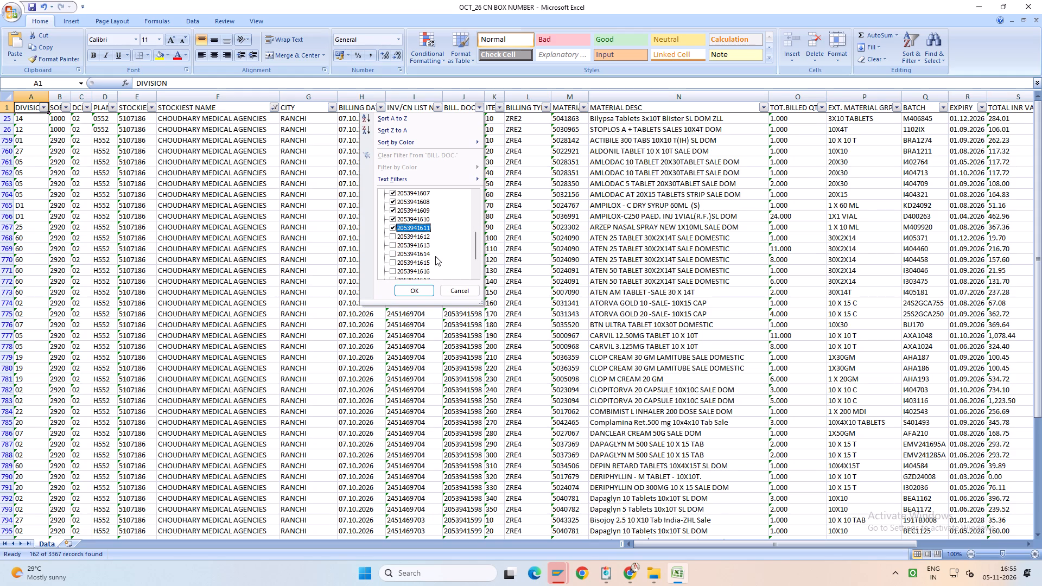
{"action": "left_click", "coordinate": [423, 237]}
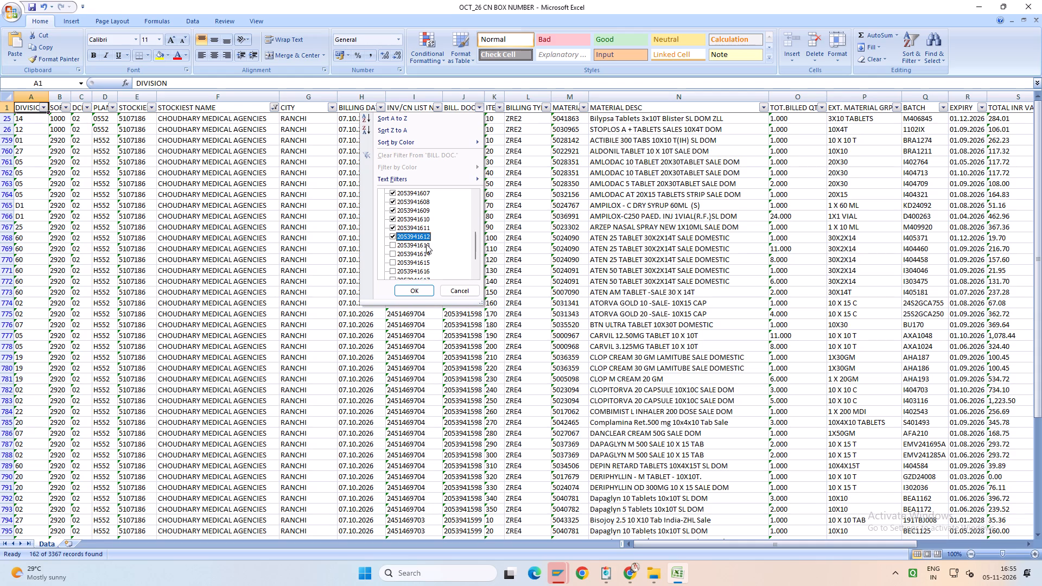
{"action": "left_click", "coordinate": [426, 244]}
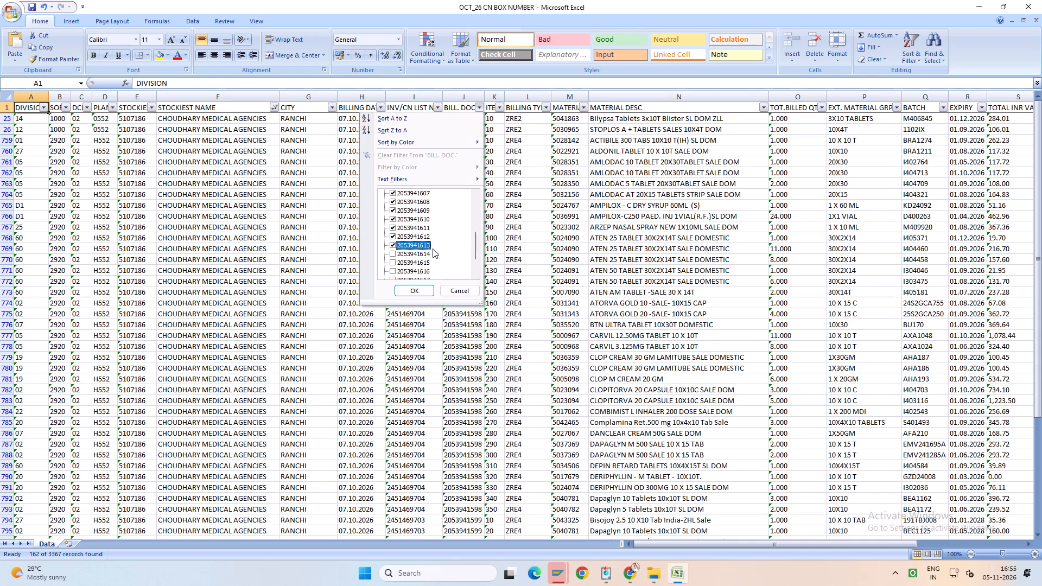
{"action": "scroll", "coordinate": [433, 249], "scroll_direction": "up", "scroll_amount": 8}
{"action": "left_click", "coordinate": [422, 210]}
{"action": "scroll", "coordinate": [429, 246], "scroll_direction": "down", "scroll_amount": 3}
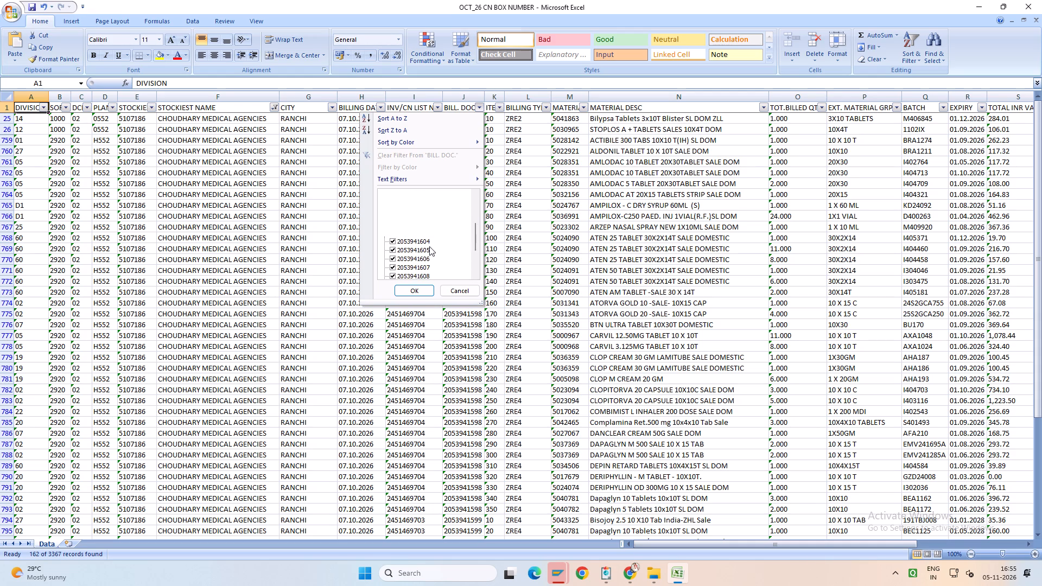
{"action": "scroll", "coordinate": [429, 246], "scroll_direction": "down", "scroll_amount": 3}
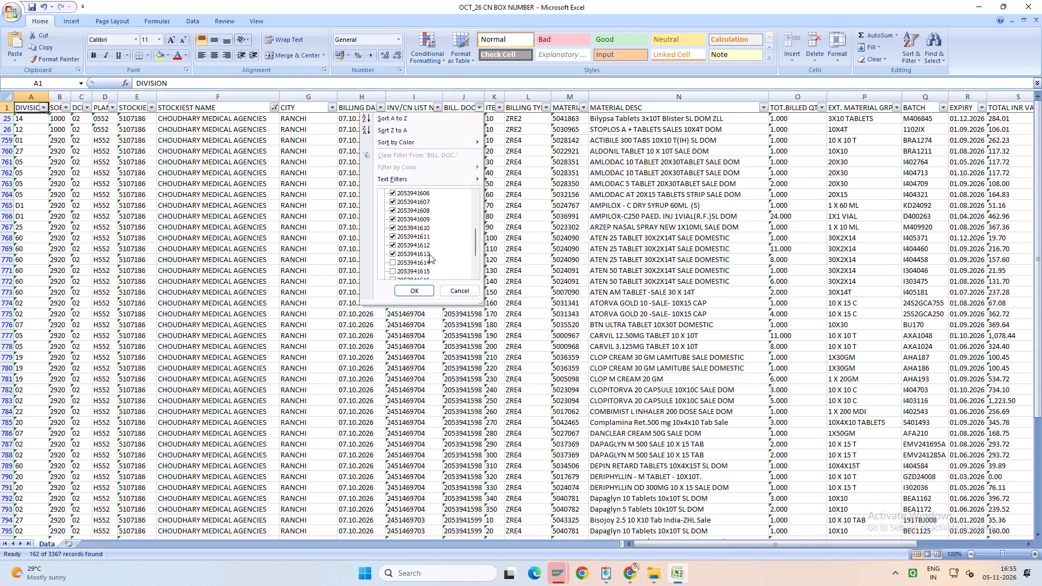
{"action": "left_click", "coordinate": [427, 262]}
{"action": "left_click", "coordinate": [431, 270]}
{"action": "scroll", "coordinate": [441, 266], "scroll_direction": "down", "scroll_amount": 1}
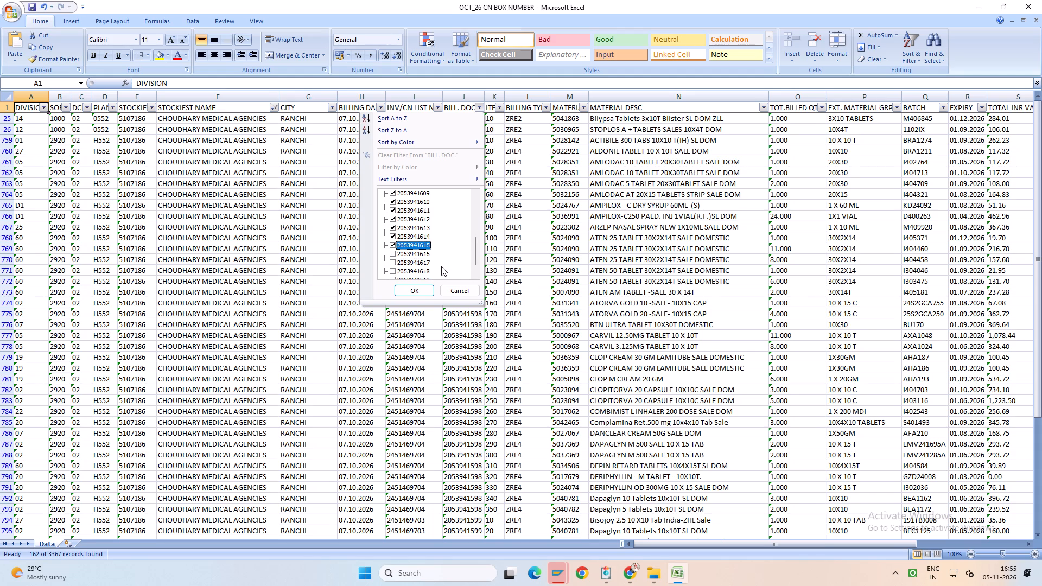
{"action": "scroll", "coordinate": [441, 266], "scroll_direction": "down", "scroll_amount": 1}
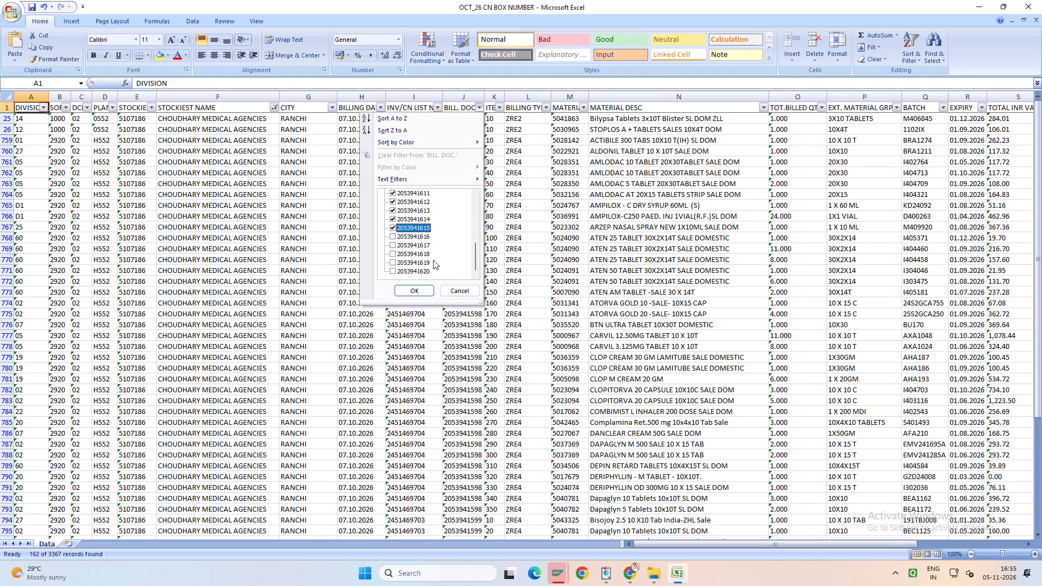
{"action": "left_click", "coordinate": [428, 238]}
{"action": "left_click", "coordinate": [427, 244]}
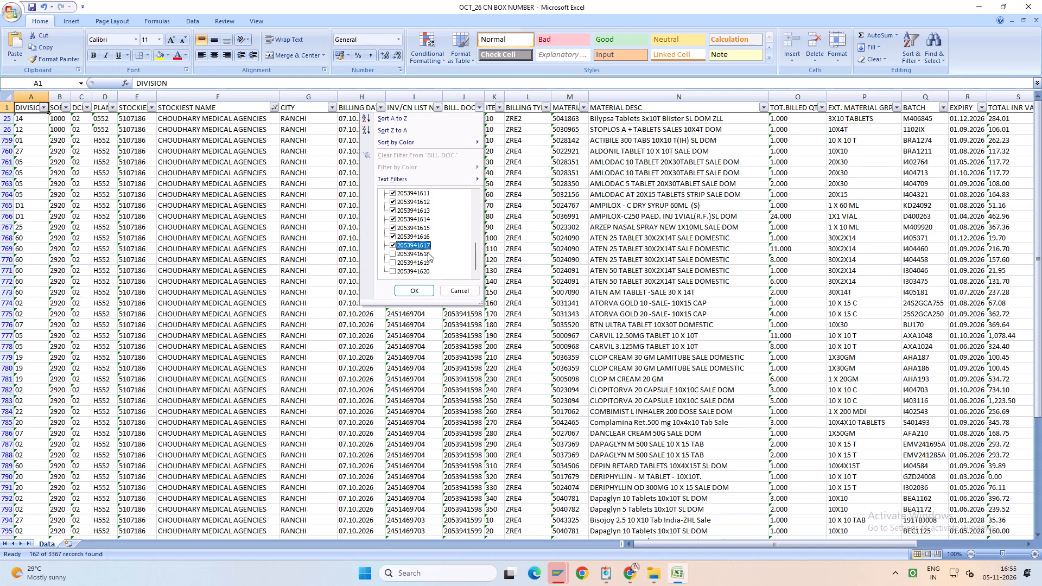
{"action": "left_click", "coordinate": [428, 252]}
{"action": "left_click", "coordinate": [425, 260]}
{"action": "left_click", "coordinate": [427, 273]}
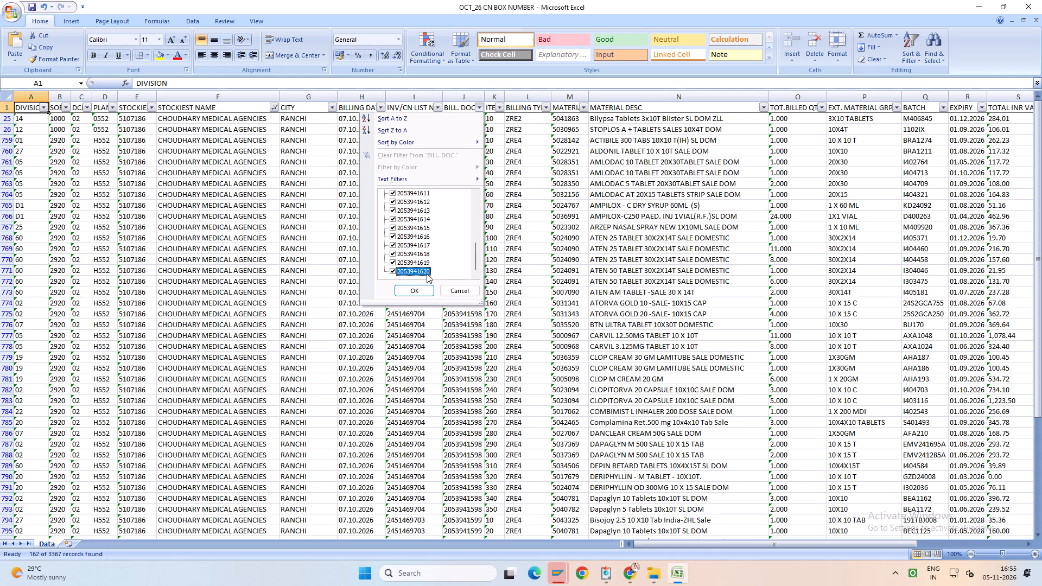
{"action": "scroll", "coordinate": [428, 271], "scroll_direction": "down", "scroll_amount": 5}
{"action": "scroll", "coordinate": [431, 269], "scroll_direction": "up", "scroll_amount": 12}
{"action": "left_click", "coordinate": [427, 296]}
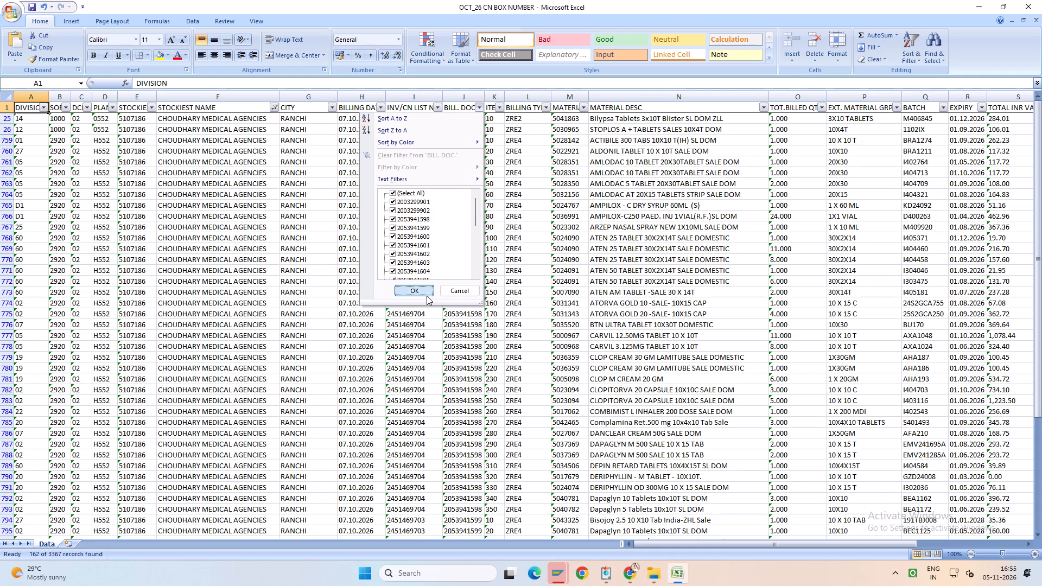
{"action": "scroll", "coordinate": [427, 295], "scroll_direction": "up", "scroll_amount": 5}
Enter box number 2754 in the BOX NO. column for the first CHOUDHARY MEDICAL AGENCIES record, row 25.
{"action": "left_click", "coordinate": [629, 111]}
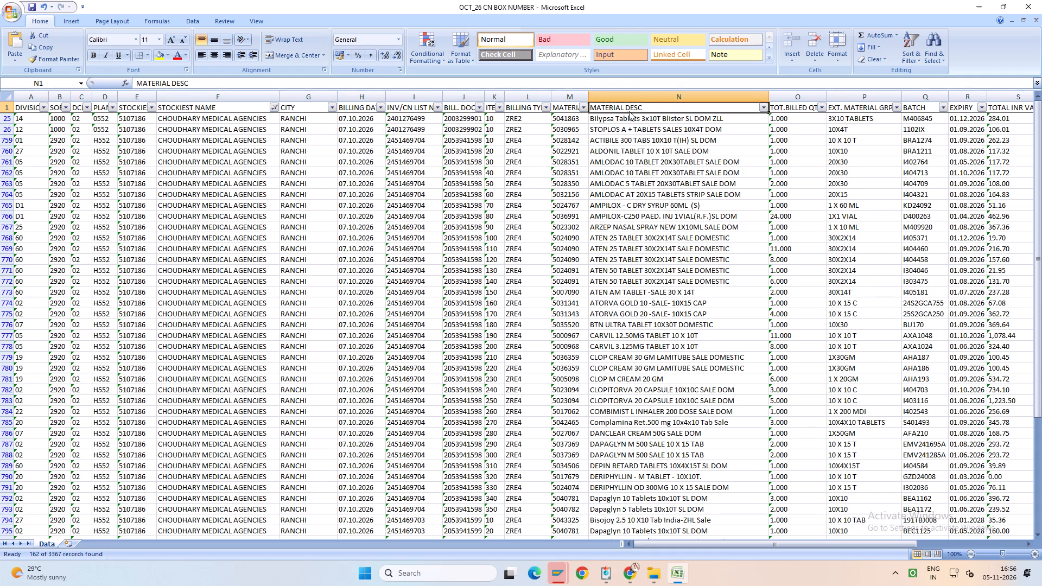
{"action": "key", "text": "Down"}
{"action": "key", "text": "ctrl+shift+Down"}
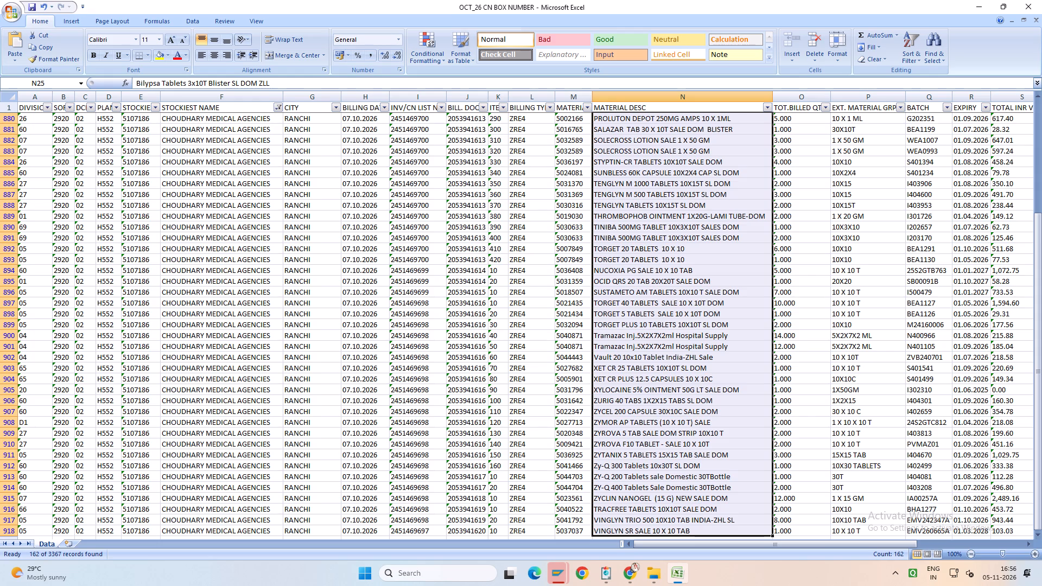
{"action": "key", "text": "Up"}
{"action": "key", "text": "ctrl+Right"}
{"action": "key", "text": "Down"}
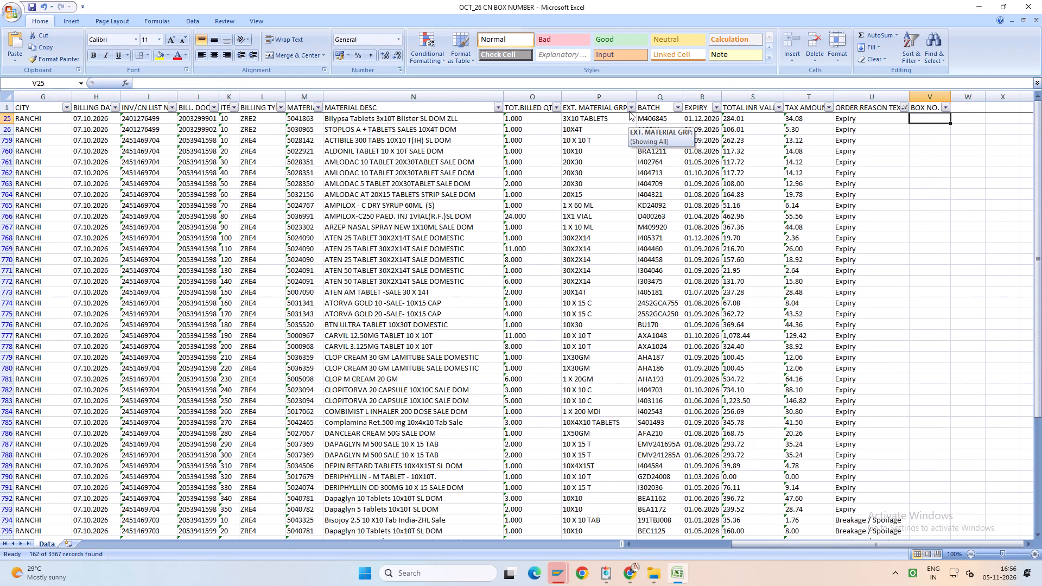
{"action": "type", "text": "2754"}
{"action": "key", "text": "Up"}
{"action": "key", "text": "Down"}
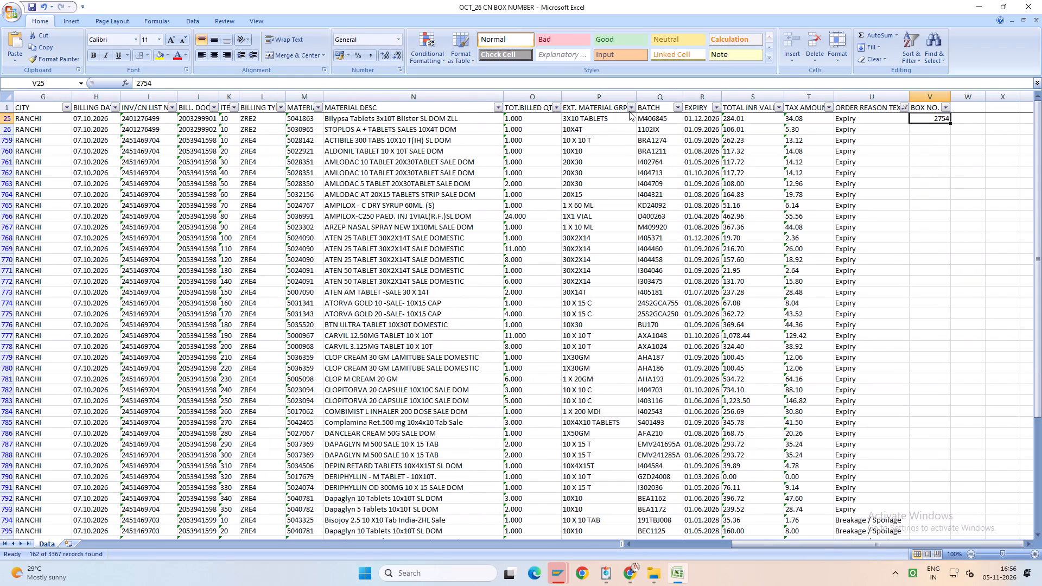
Fill box number 2754 down the BOX NO. column through the last filtered CHOUDHARY MEDICAL AGENCIES record, row 918.
{"action": "key", "text": "shift+Down"}
{"action": "key", "text": "shift+Down"}
{"action": "key", "text": "shift+Down"}
{"action": "key", "text": "shift+Down"}
{"action": "key", "text": "shift+Down"}
{"action": "key", "text": "shift+Down"}
{"action": "key", "text": "shift+Down"}
{"action": "key", "text": "shift+Down"}
{"action": "key", "text": "shift+Down"}
{"action": "key", "text": "shift+Down"}
{"action": "key", "text": "shift+Down"}
{"action": "key", "text": "shift+Down"}
{"action": "key", "text": "shift+Down"}
{"action": "key", "text": "shift+Down"}
{"action": "key", "text": "shift+Down"}
{"action": "key", "text": "shift+Down"}
{"action": "key", "text": "shift+Down"}
{"action": "key", "text": "shift+Down"}
{"action": "key", "text": "shift+Down"}
{"action": "key", "text": "shift+Down"}
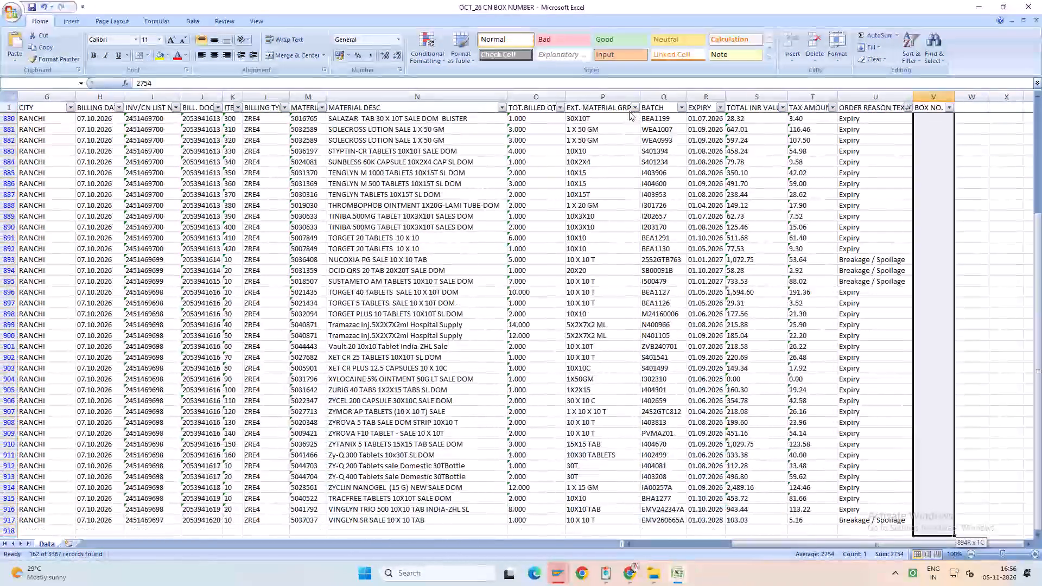
{"action": "key", "text": "shift+Up"}
{"action": "key", "text": "shift+Up"}
{"action": "key", "text": "shift+Up"}
{"action": "key", "text": "shift+Up"}
{"action": "key", "text": "shift+Up"}
{"action": "key", "text": "shift+Up"}
{"action": "key", "text": "shift+Up"}
{"action": "key", "text": "shift+Up"}
{"action": "key", "text": "shift+Up"}
{"action": "key", "text": "shift+Up"}
{"action": "key", "text": "shift+Up"}
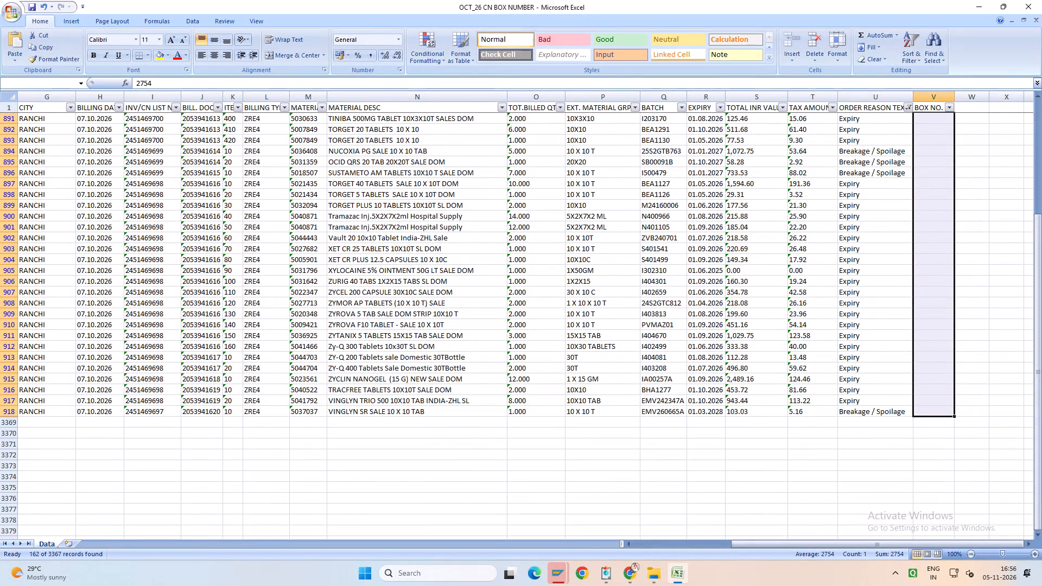
{"action": "key", "text": "ctrl+d"}
Save the OCT_26 CN BOX NUMBER workbook and return to the BOX NO. header cell.
{"action": "key", "text": "ctrl+s"}
{"action": "key", "text": "ctrl+s"}
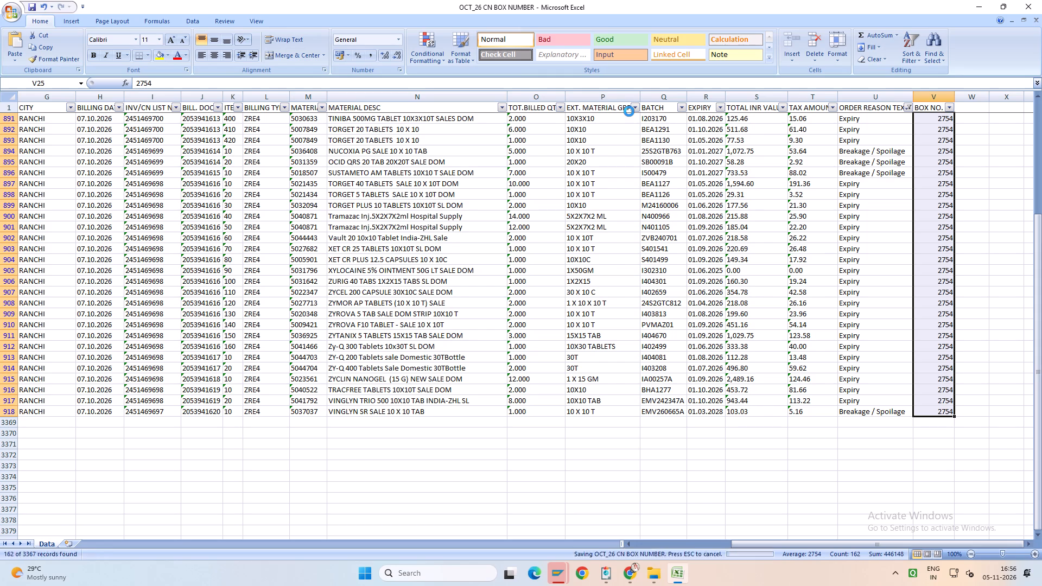
{"action": "key", "text": "ctrl+s"}
{"action": "key", "text": "ctrl+s"}
{"action": "key", "text": "ctrl+s"}
{"action": "key", "text": "ctrl+s"}
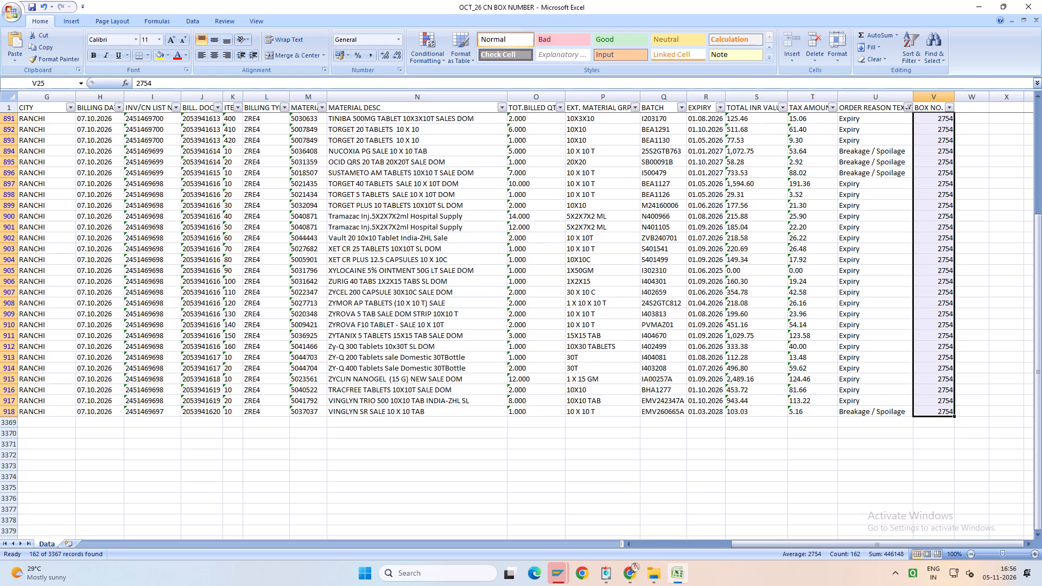
{"action": "key", "text": "ctrl+s"}
{"action": "key", "text": "Up"}
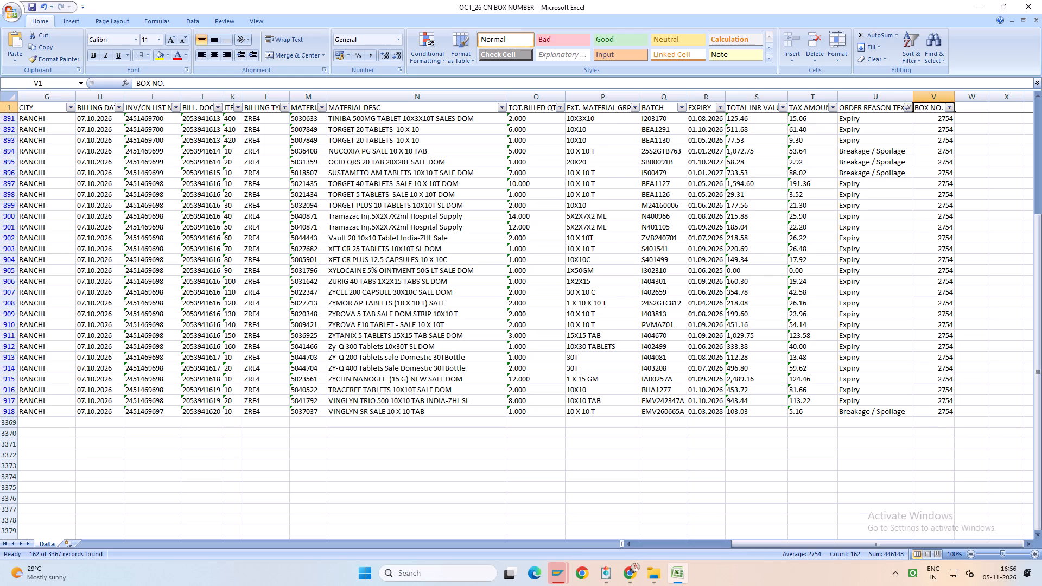
Save the OCT_26 CN BOX NUMBER workbook again with the CHOUDHARY MEDICAL AGENCIES box numbers.
{"action": "key", "text": "ctrl+s"}
{"action": "key", "text": "ctrl+s"}
{"action": "key", "text": "ctrl+s"}
Change the STOCKIEST NAME filter to show only the AGRAWAL DRUGS records.
{"action": "key", "text": "ctrl+Left"}
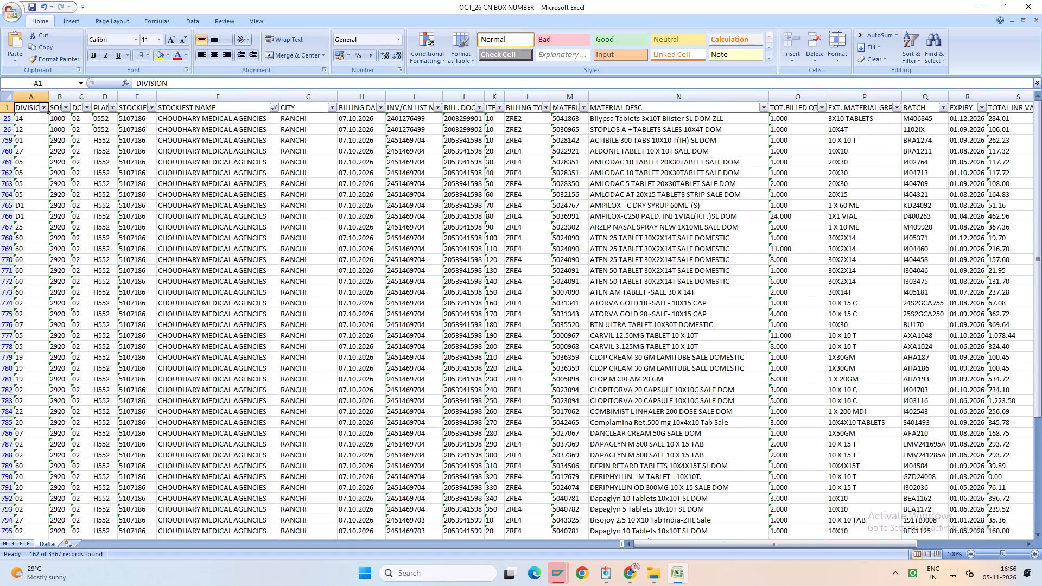
{"action": "scroll", "coordinate": [341, 156], "scroll_direction": "up", "scroll_amount": 3}
{"action": "left_click", "coordinate": [274, 106]}
{"action": "left_click", "coordinate": [207, 188]}
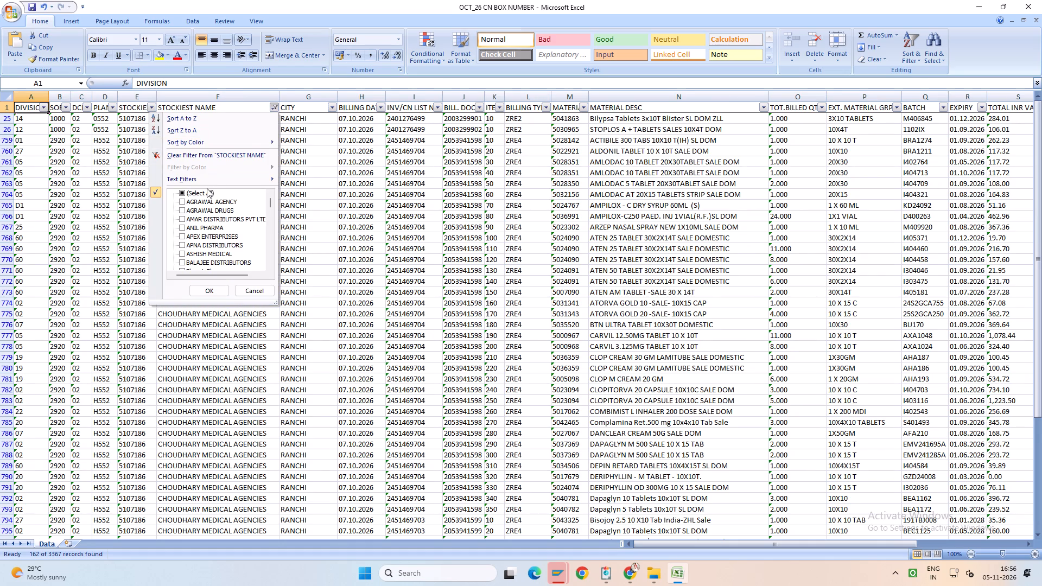
{"action": "double_click", "coordinate": [207, 192]}
{"action": "key", "text": "a"}
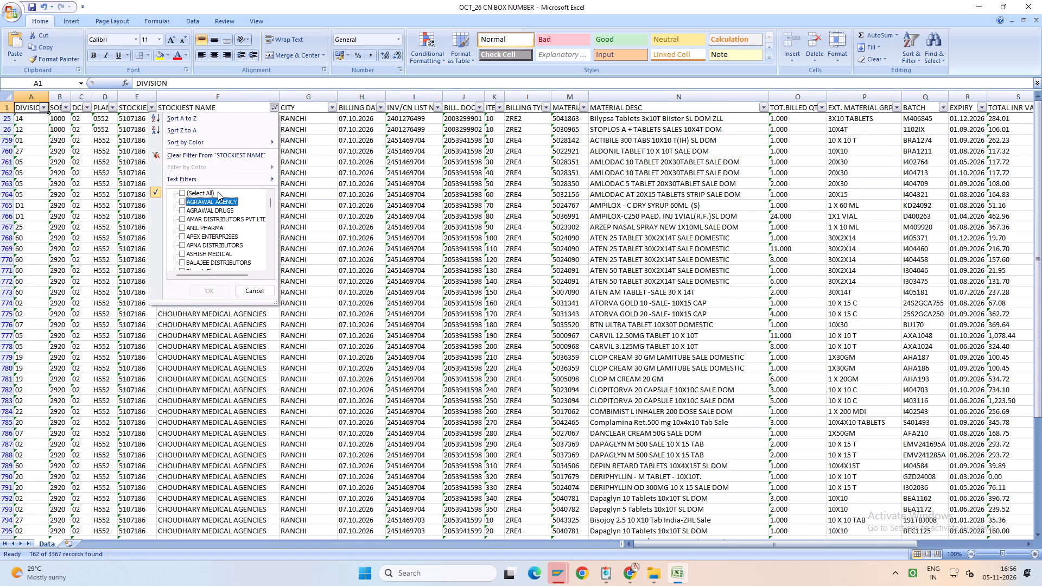
{"action": "left_click", "coordinate": [223, 212]}
{"action": "left_click", "coordinate": [220, 289]}
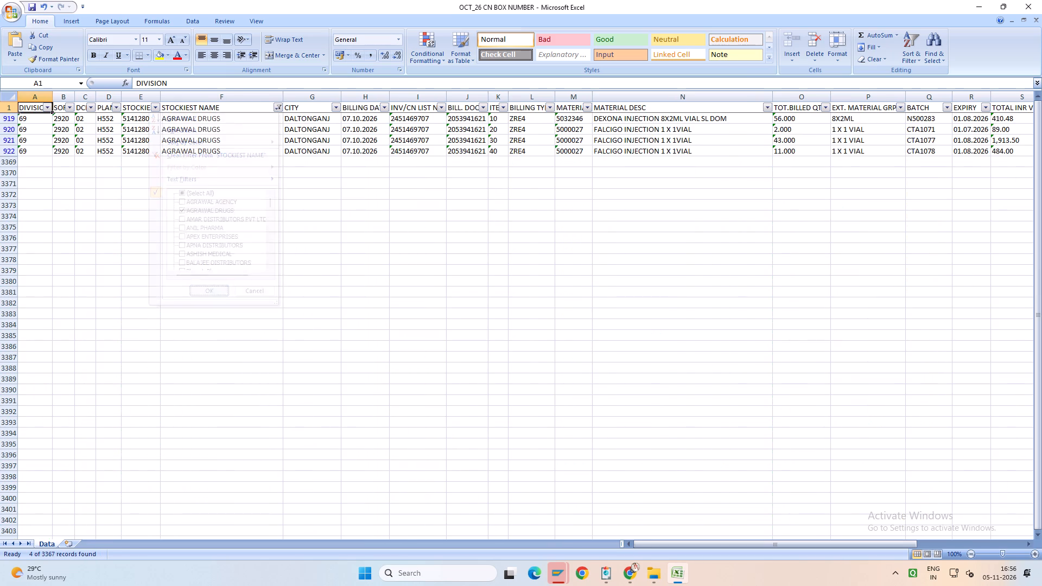
Enter box number 2755 in the BOX NO. column for all filtered AGRAWAL DRUGS records, rows 919 to 922.
{"action": "scroll", "coordinate": [220, 289], "scroll_direction": "up", "scroll_amount": 5}
{"action": "left_click", "coordinate": [646, 104]}
{"action": "key", "text": "Down"}
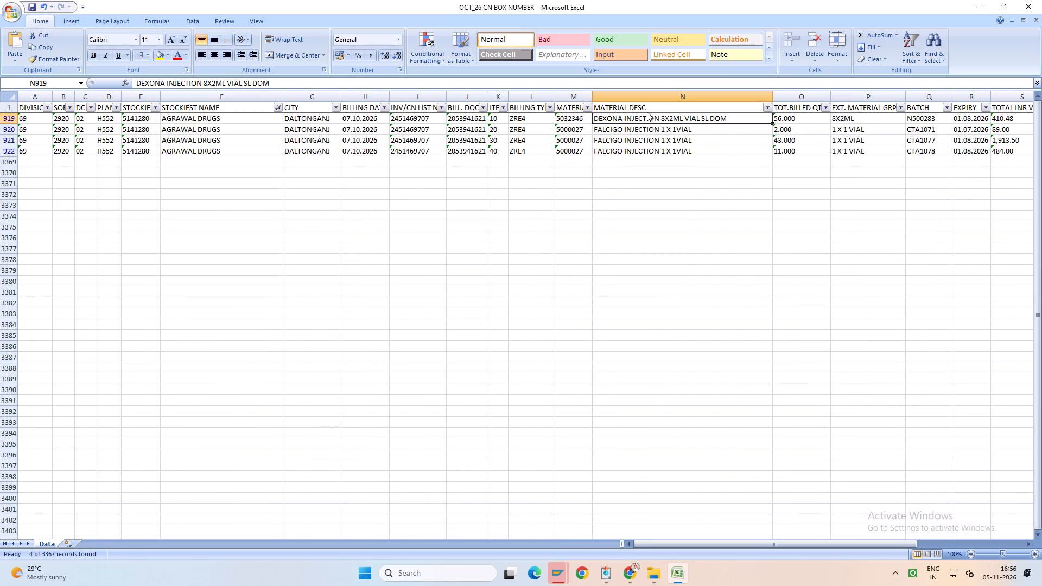
{"action": "key", "text": "ctrl+shift+Down"}
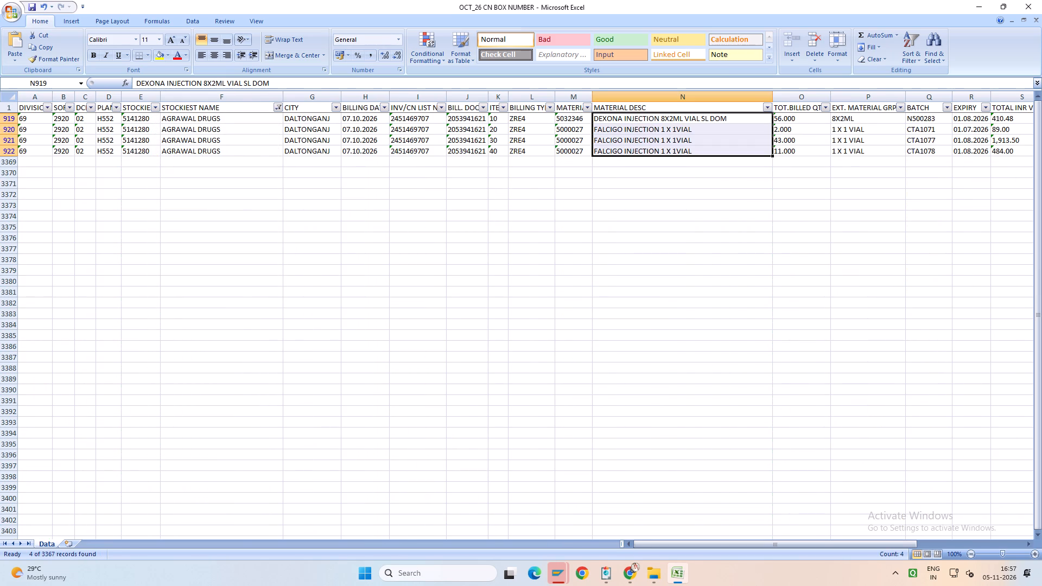
{"action": "key", "text": "ctrl+Up"}
{"action": "key", "text": "ctrl+Right"}
{"action": "key", "text": "Down"}
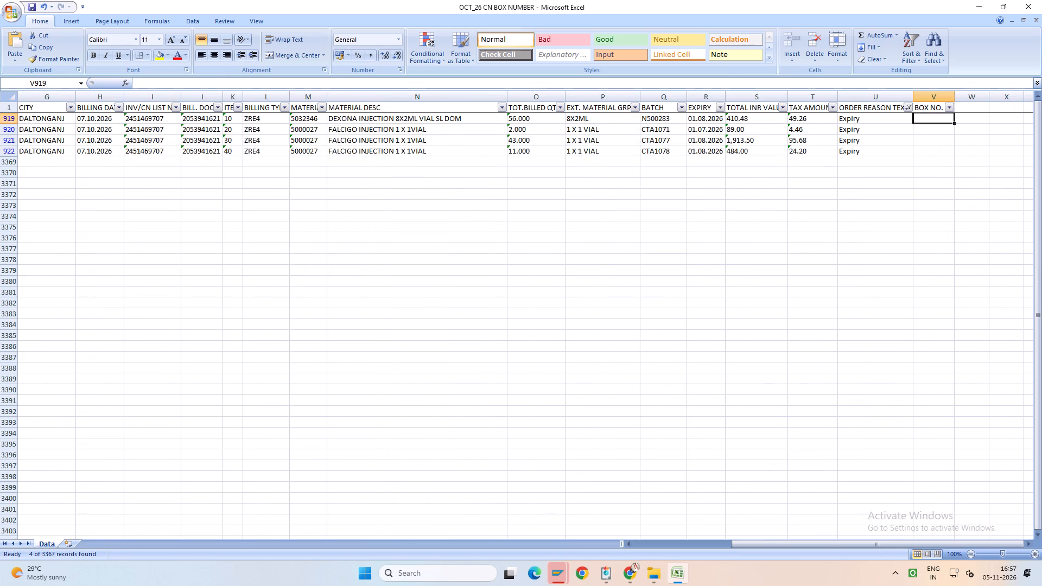
{"action": "type", "text": "2755"}
{"action": "key", "text": "Up"}
{"action": "key", "text": "Down"}
{"action": "key", "text": "shift+Down"}
{"action": "key", "text": "shift+Down"}
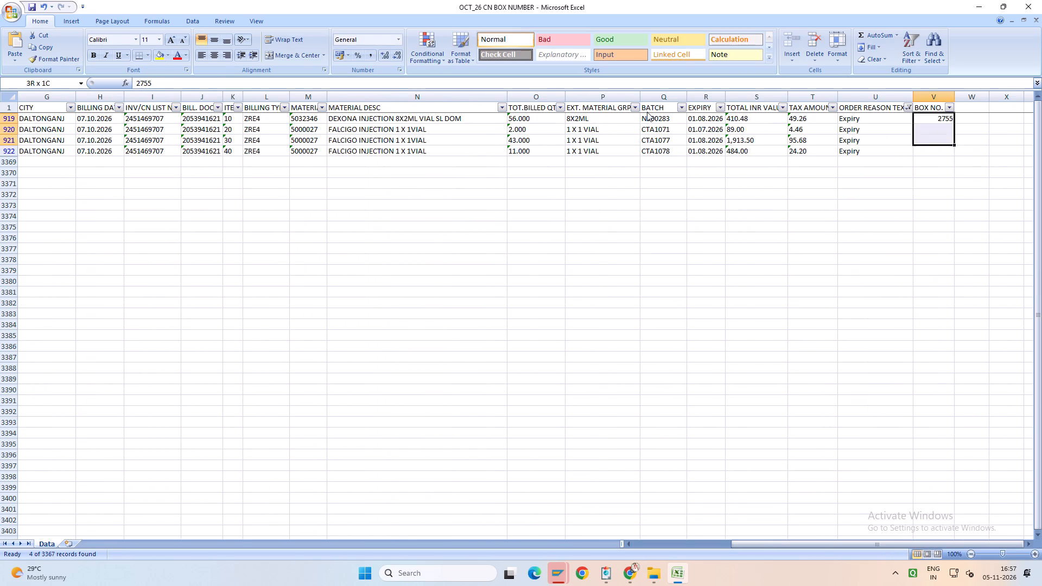
{"action": "key", "text": "shift+Down"}
{"action": "key", "text": "ctrl+d"}
Save the OCT_26 CN BOX NUMBER workbook and return to the DIVISION header cell, A1.
{"action": "key", "text": "ctrl+s"}
{"action": "key", "text": "ctrl+s"}
{"action": "key", "text": "ctrl+s"}
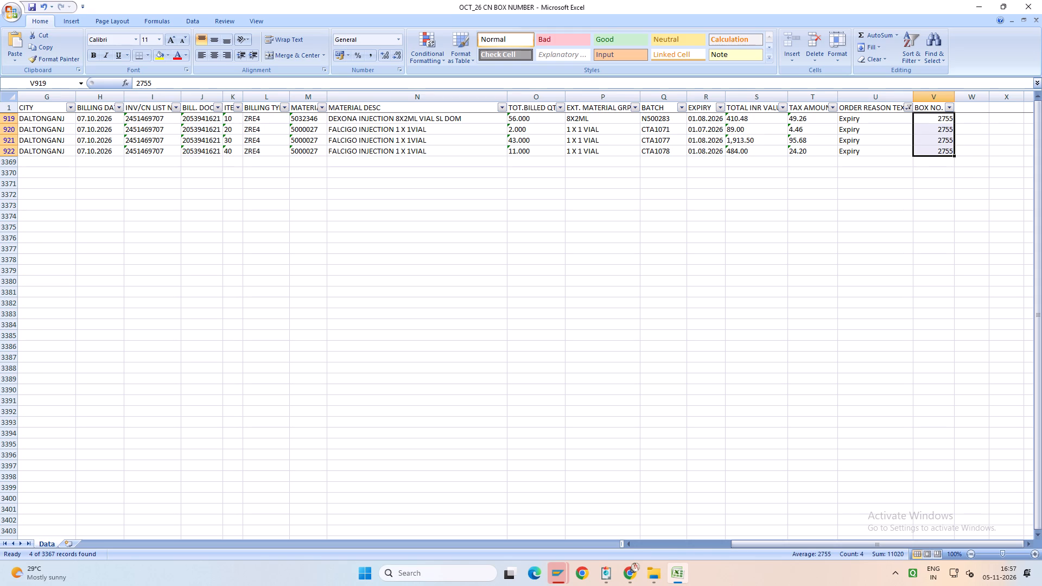
{"action": "key", "text": "ctrl+s"}
{"action": "key", "text": "ctrl+s"}
{"action": "key", "text": "ctrl+s"}
{"action": "key", "text": "ctrl+s"}
{"action": "key", "text": "ctrl+s"}
{"action": "key", "text": "ctrl+s"}
{"action": "key", "text": "ctrl+s"}
{"action": "key", "text": "ctrl+Up"}
{"action": "key", "text": "ctrl+Left"}
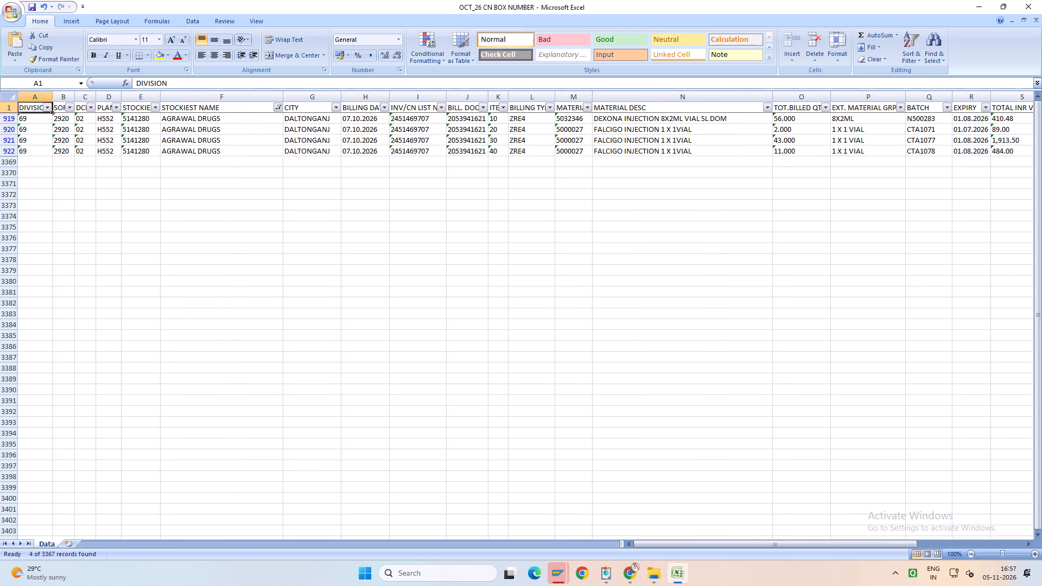